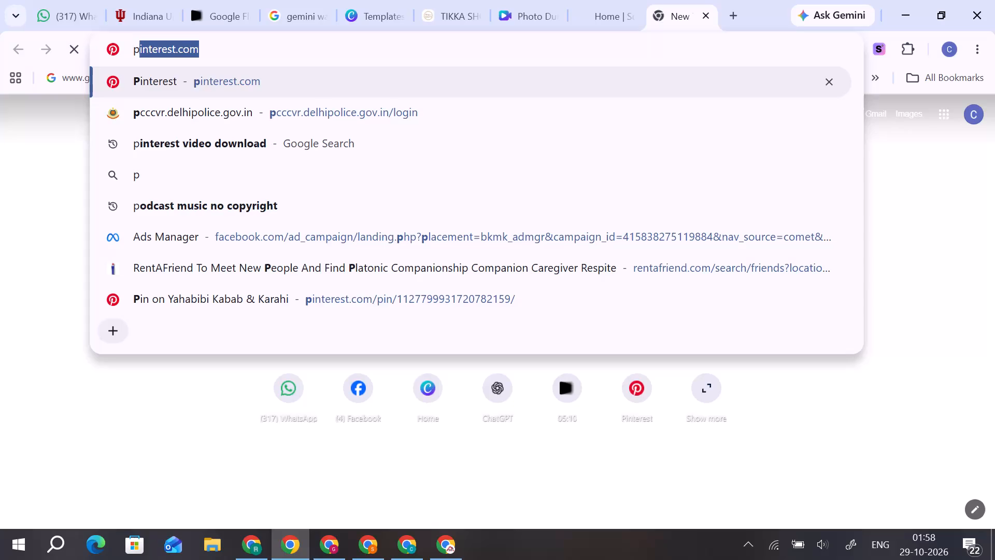
Open the Pinterest website in the new browser tab.
text(in)
key(Return)
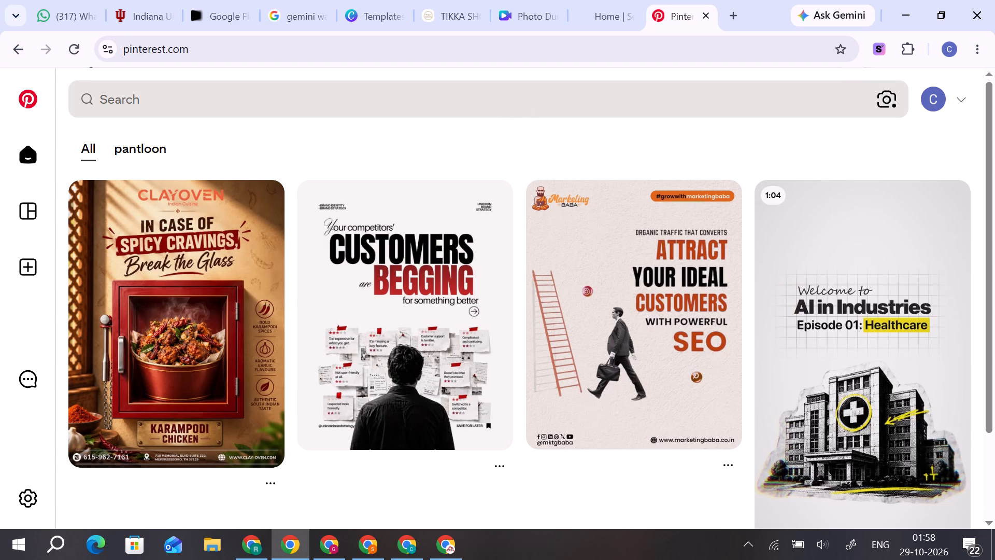
Search Pinterest for "ethopian food creatives".
click(526, 96)
text(eth)
text(opian)
key(space)
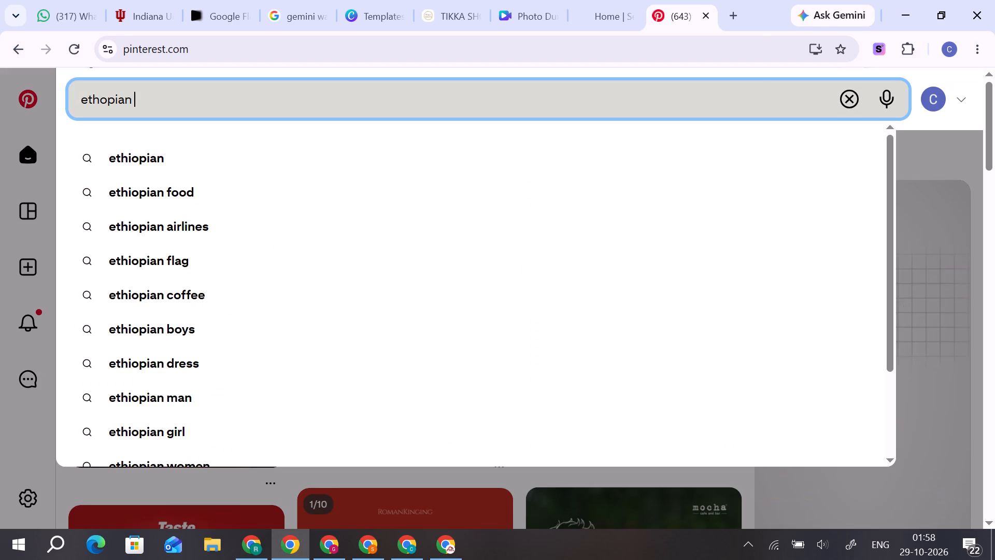
text(food)
key(space)
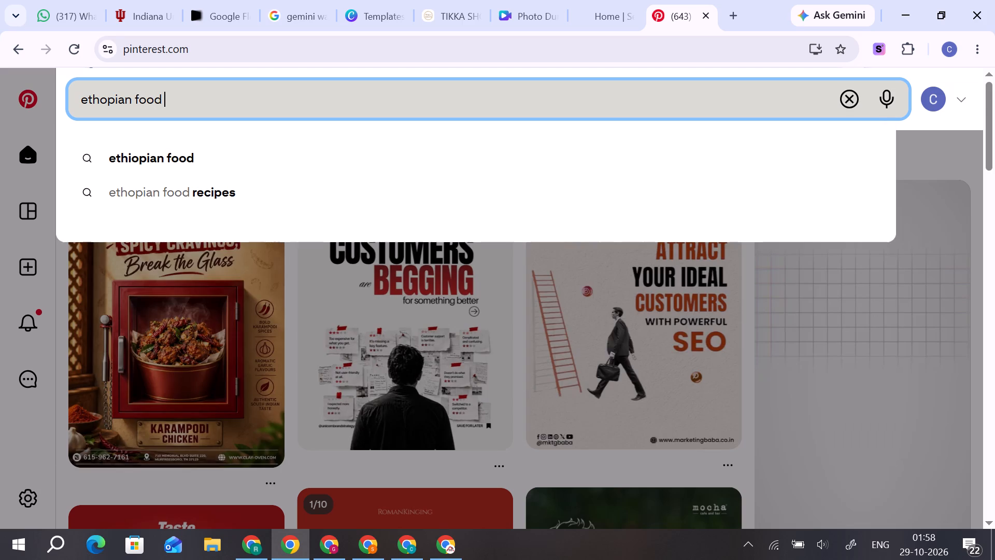
text(cre)
text(atives)
key(space)
key(Return)
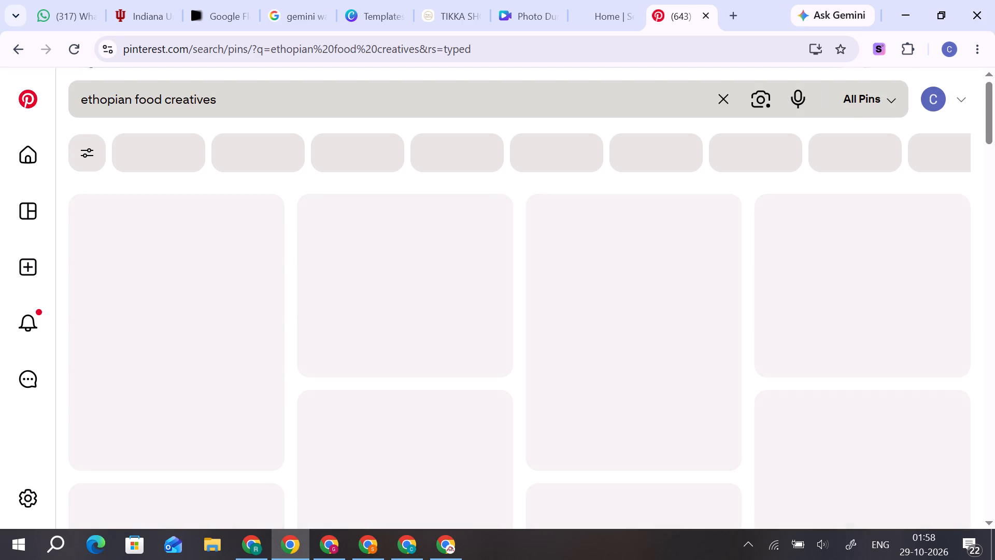
Browse the pins found for Ethiopian food creatives, examining the poster designs and food photos for design references.
scroll(526, 96, up, 5)
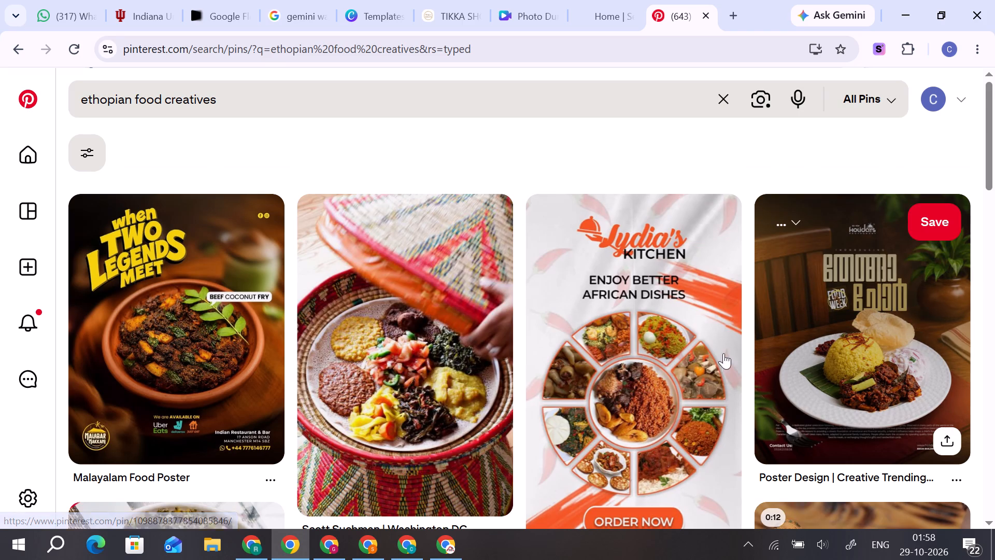
scroll(813, 355, down, 1)
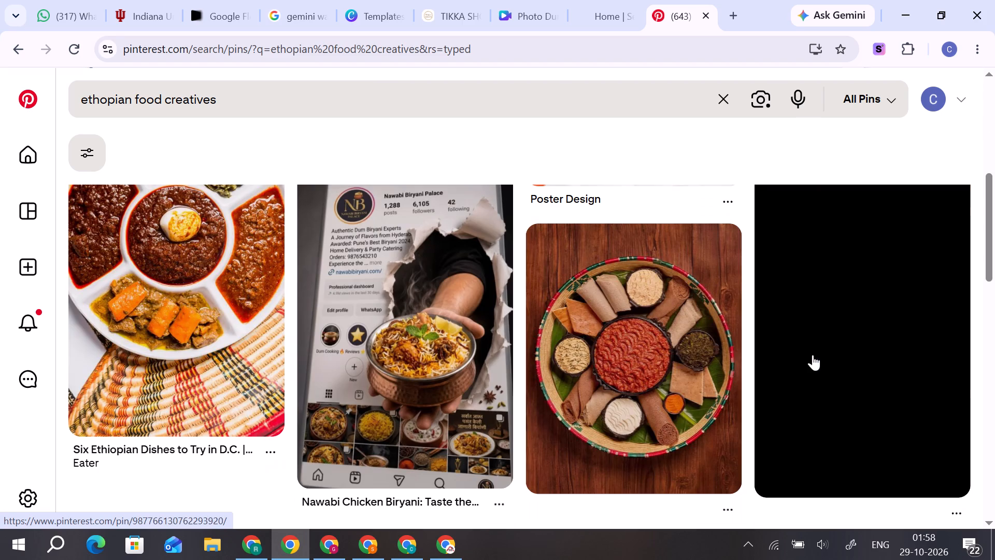
scroll(604, 368, down, 1)
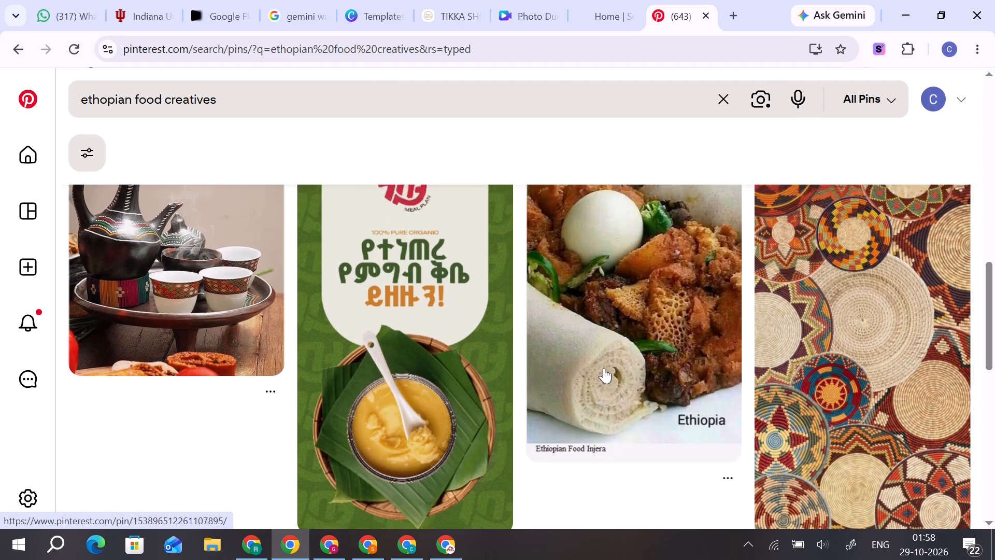
Look through more of the Ethiopian food creatives pins for poster layouts and food photos usable as design references.
scroll(604, 366, down, 1)
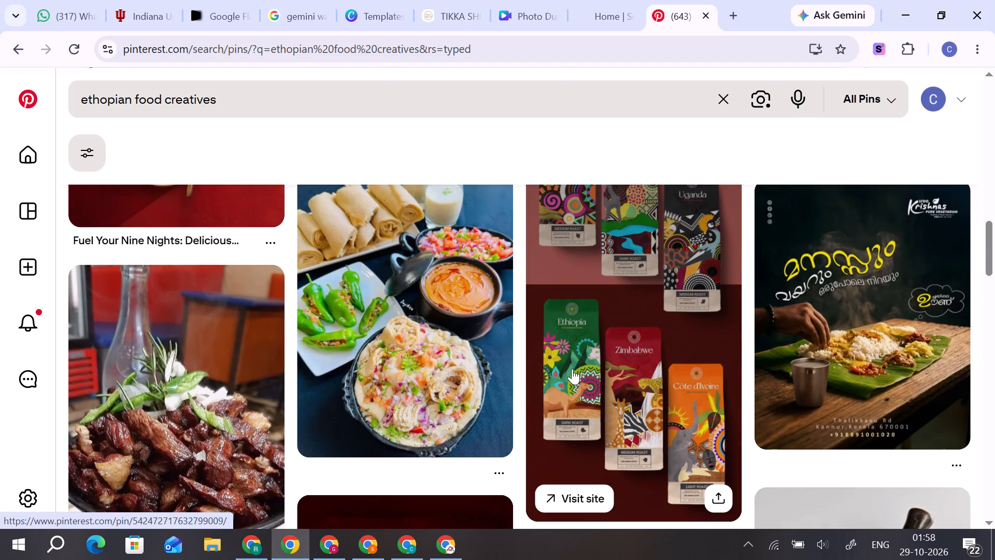
scroll(563, 357, down, 1)
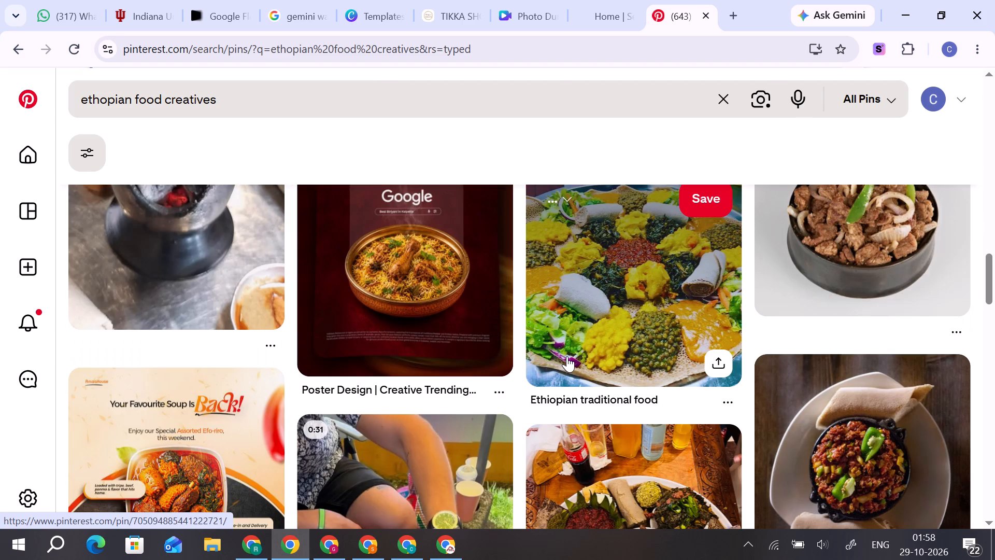
scroll(585, 359, down, 1)
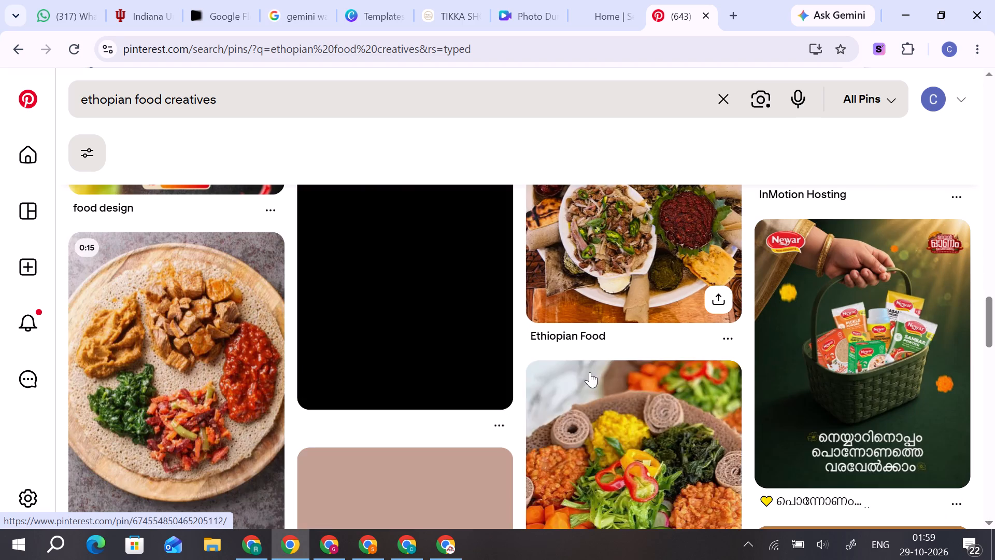
scroll(590, 372, up, 6)
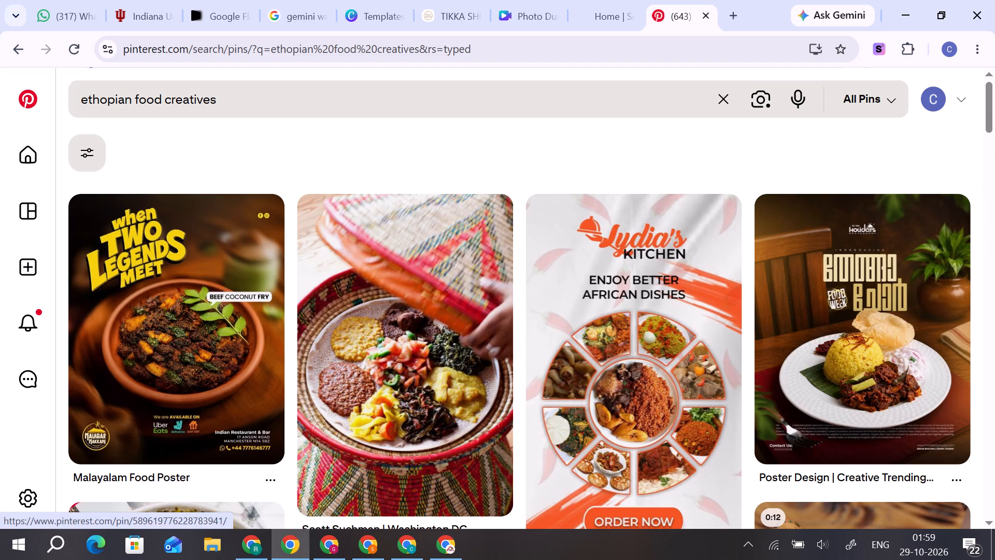
Change the Pinterest search to "ethopian food flyer" by replacing the word "creatives", and run it.
click(231, 104)
drag(163, 101, 199, 101)
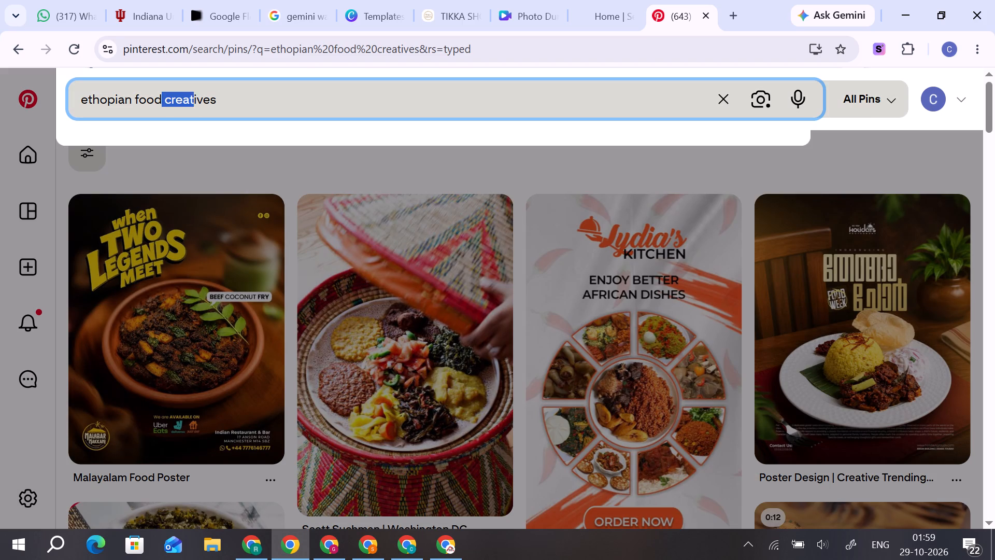
drag(199, 101, 244, 101)
key(BackSpace)
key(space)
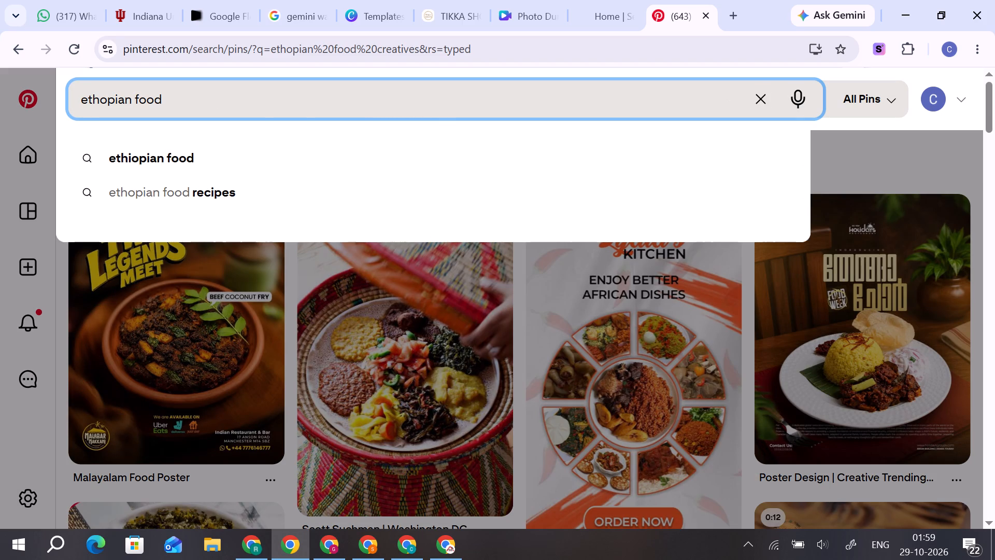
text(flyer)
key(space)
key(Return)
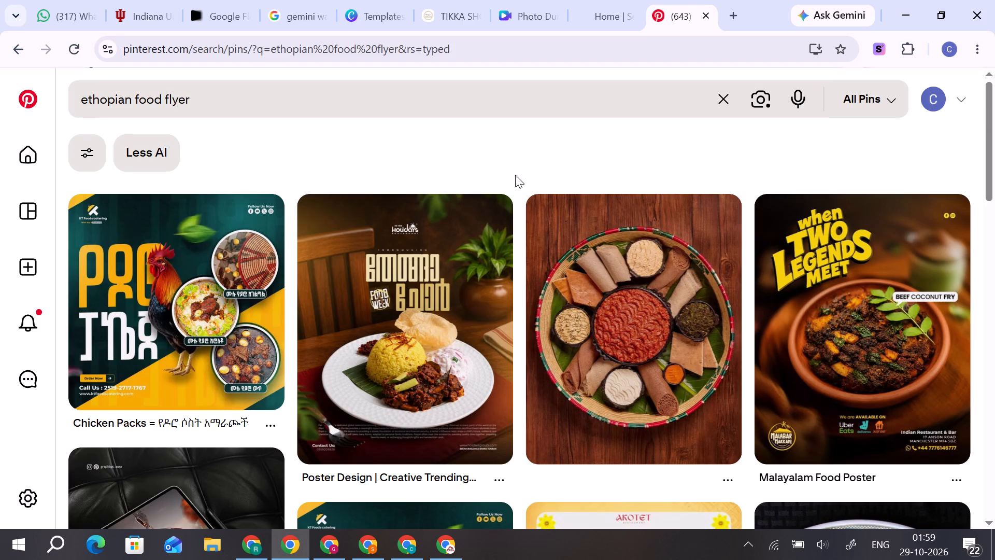
Browse the Ethiopian food flyer pins, examining their layouts, headline styles and food imagery for design references.
scroll(555, 269, down, 2)
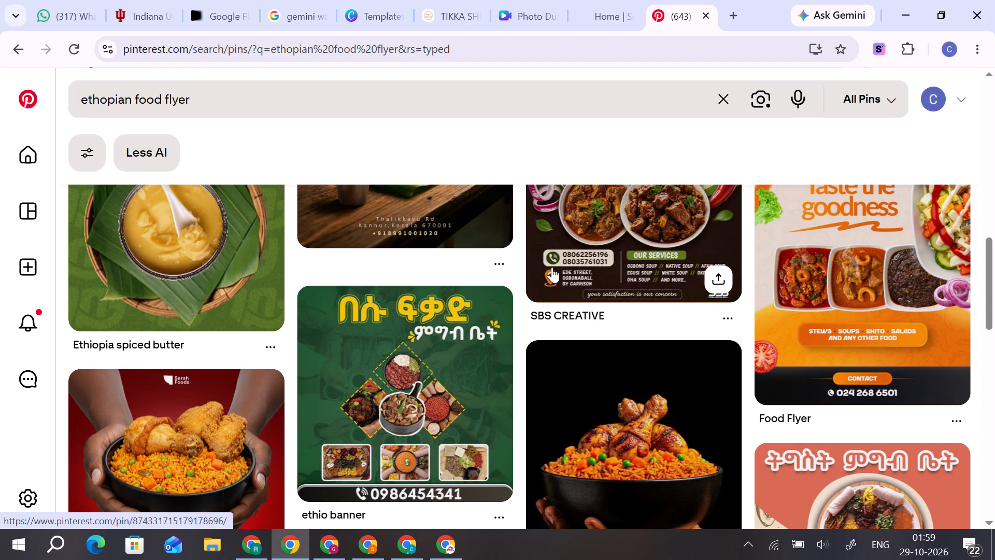
scroll(661, 277, up, 1)
scroll(683, 282, down, 1)
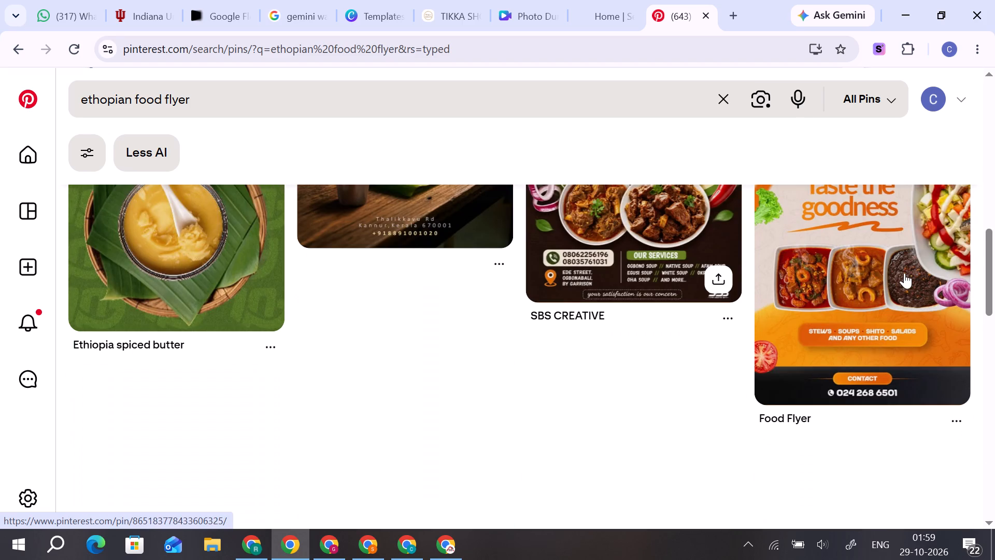
scroll(518, 344, down, 2)
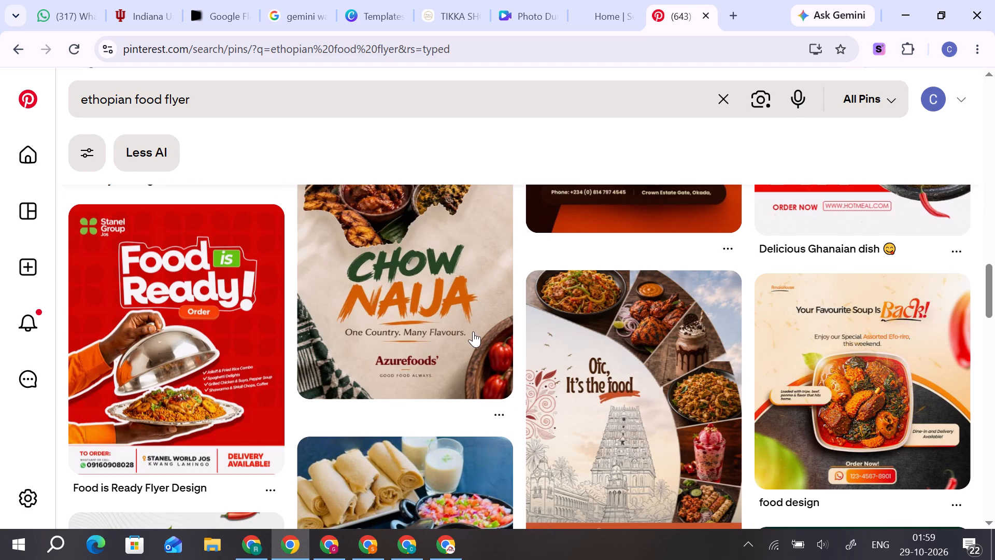
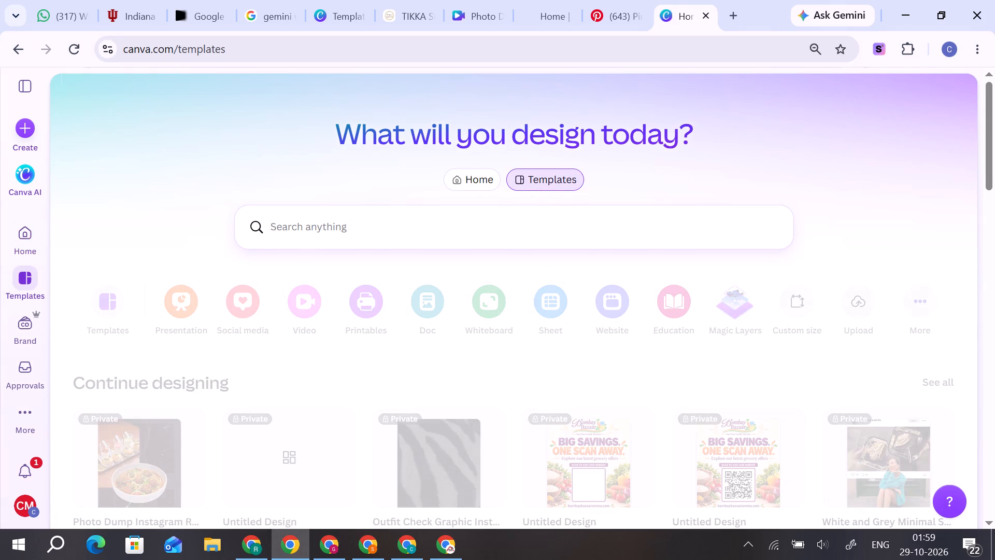
Search the Canva templates for "ethopian" and look over the designs offered.
click(478, 229)
text(ethopian)
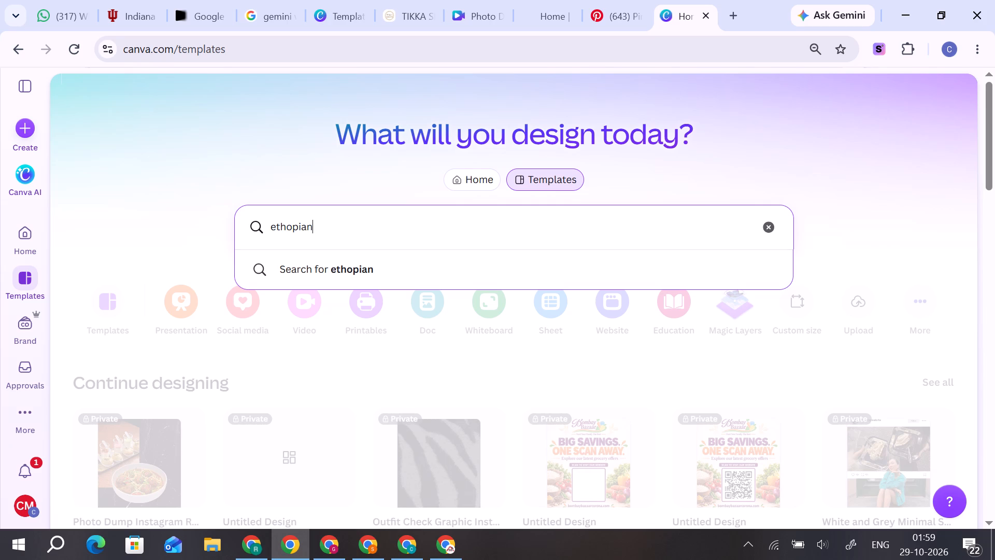
key(space)
key(Return)
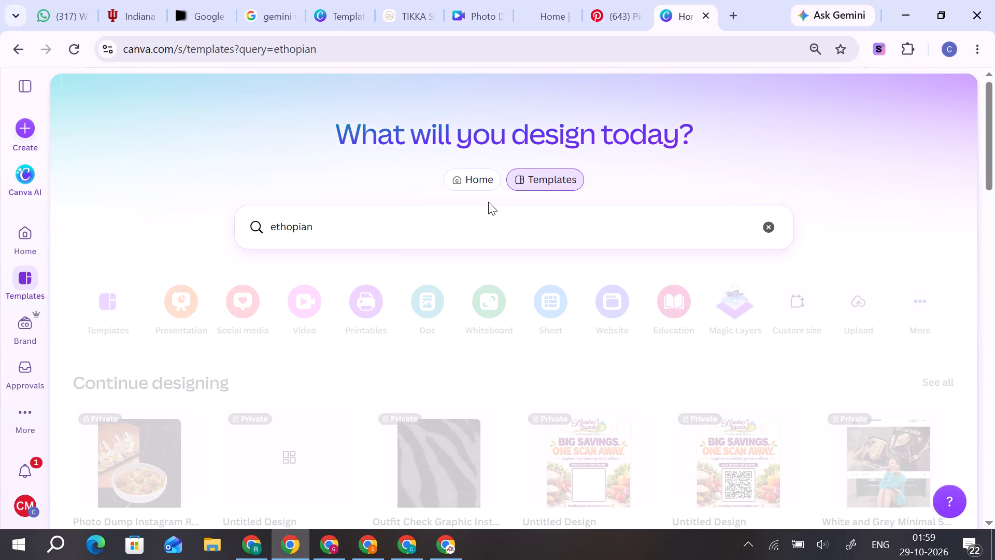
scroll(545, 323, down, 1)
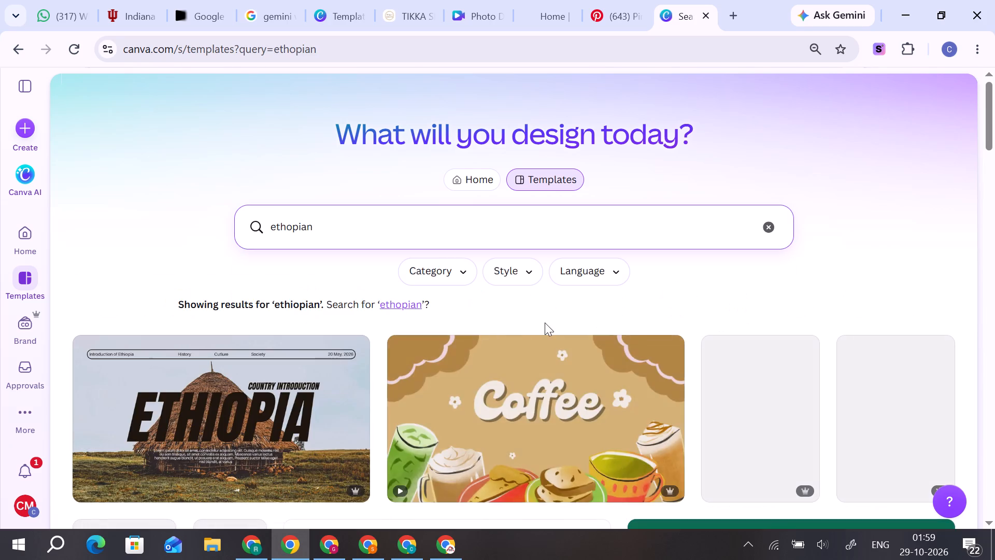
Refine the template search to "ethopian food".
scroll(557, 296, up, 2)
click(529, 234)
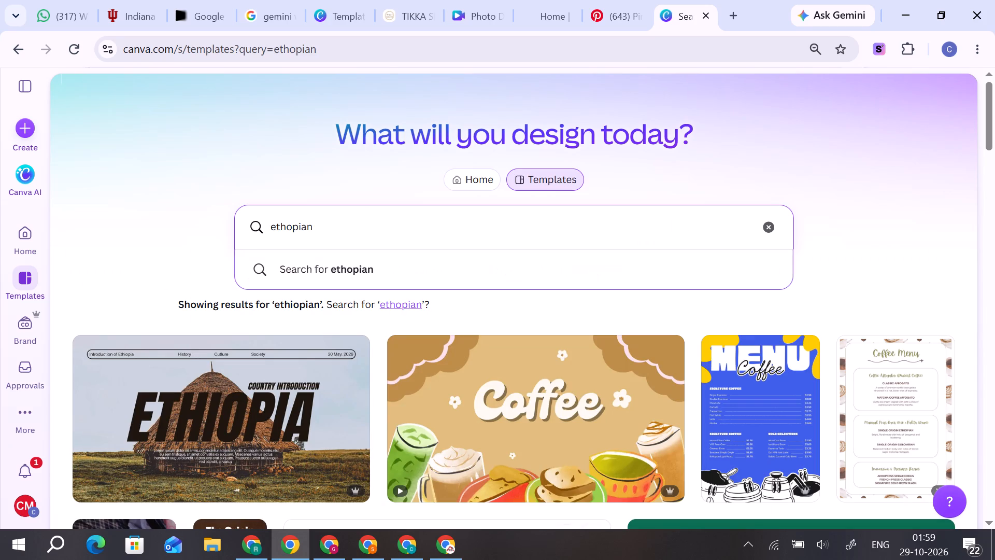
key(space)
text(food)
key(Return)
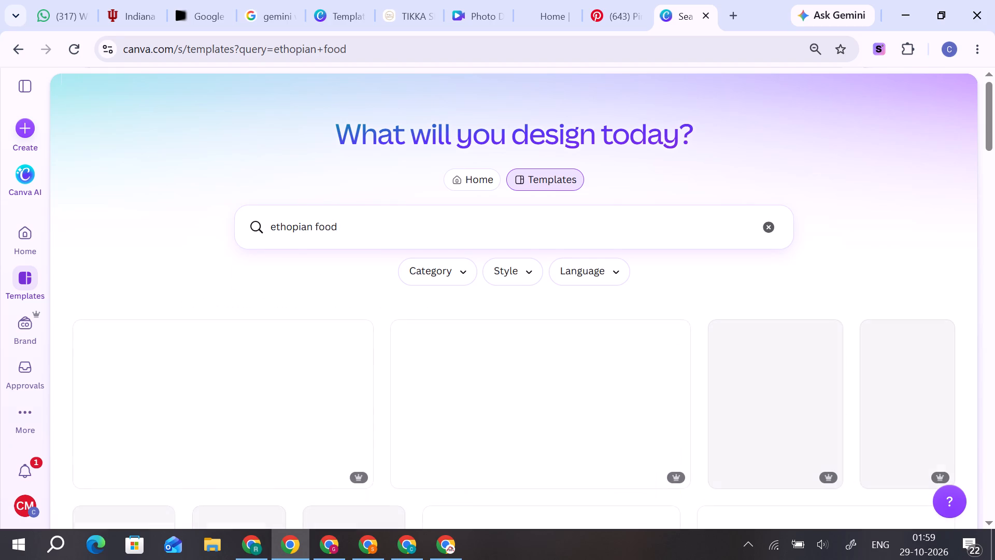
Open the Brown Modern Food Sale Poster template, the one headed "Delicious Bibimbap", for customizing in the editor.
scroll(547, 256, down, 1)
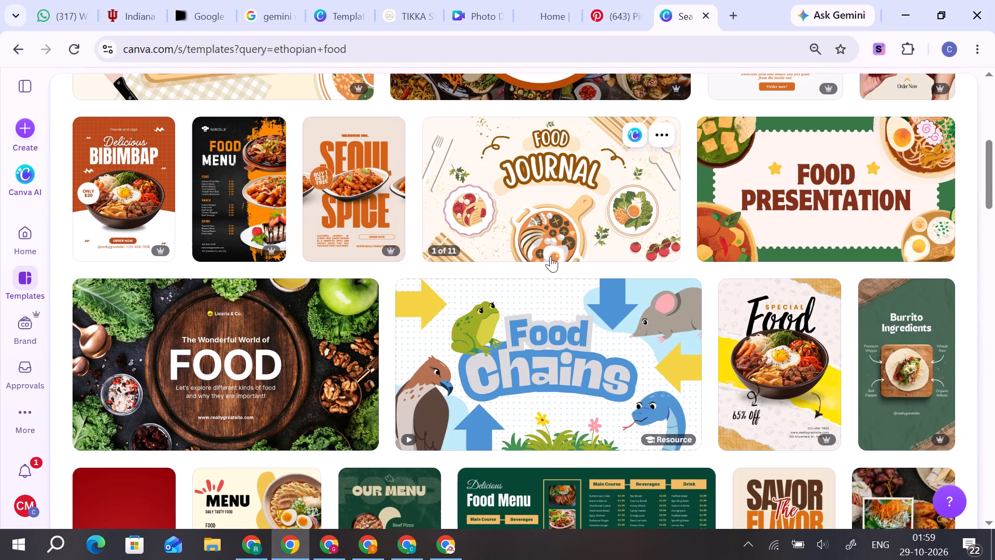
click(155, 177)
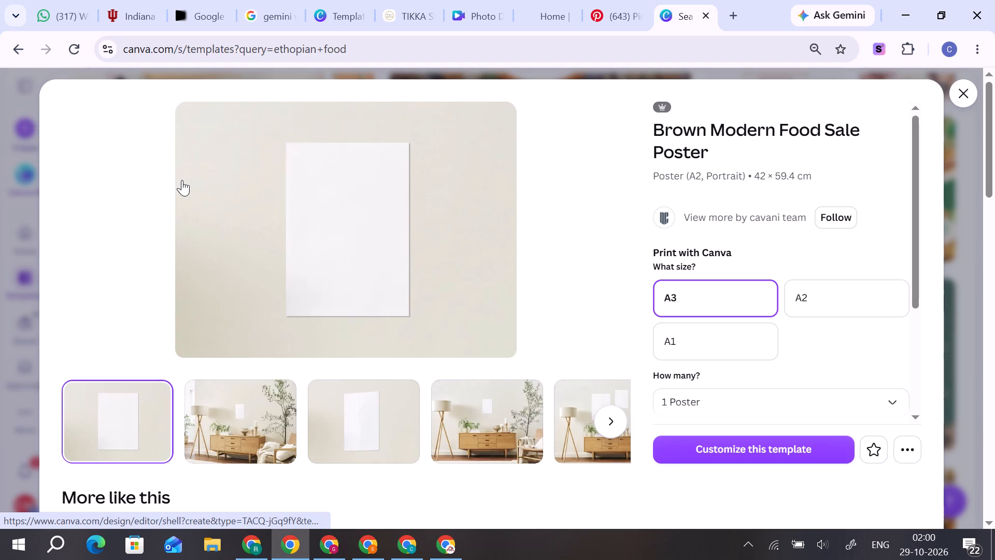
click(717, 442)
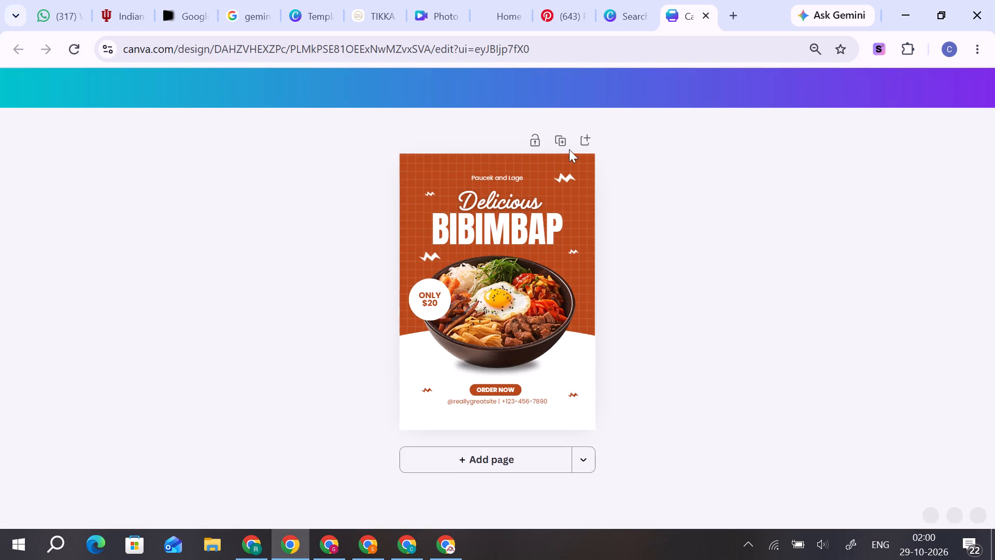
Move the grid pattern off the poster's brown background, out past the page edge.
click(581, 182)
drag(581, 182, 212, 190)
click(868, 305)
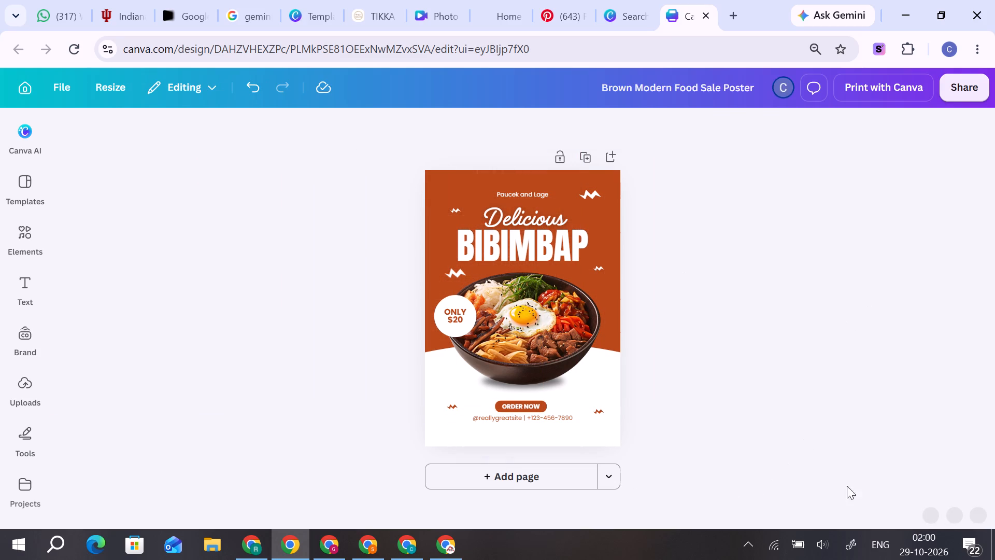
Dismiss the Print Shop options for Posters so that the design canvas is clear.
ctrl+scroll(698, 393, up, 4)
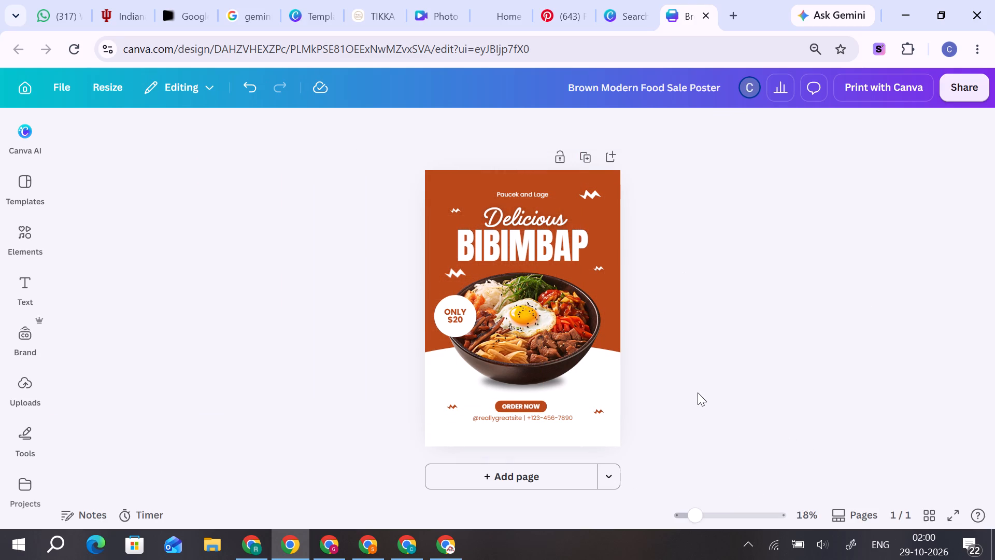
scroll(919, 307, down, 3)
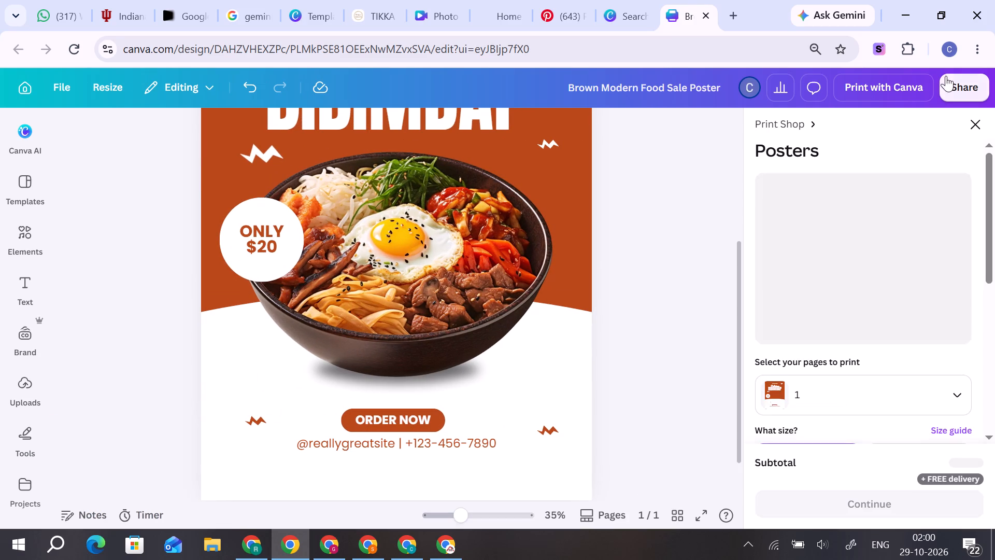
click(973, 121)
Create a resized copy of the poster in the Instagram Ad (4:5) social media format, 1080 × 1350 px.
click(117, 92)
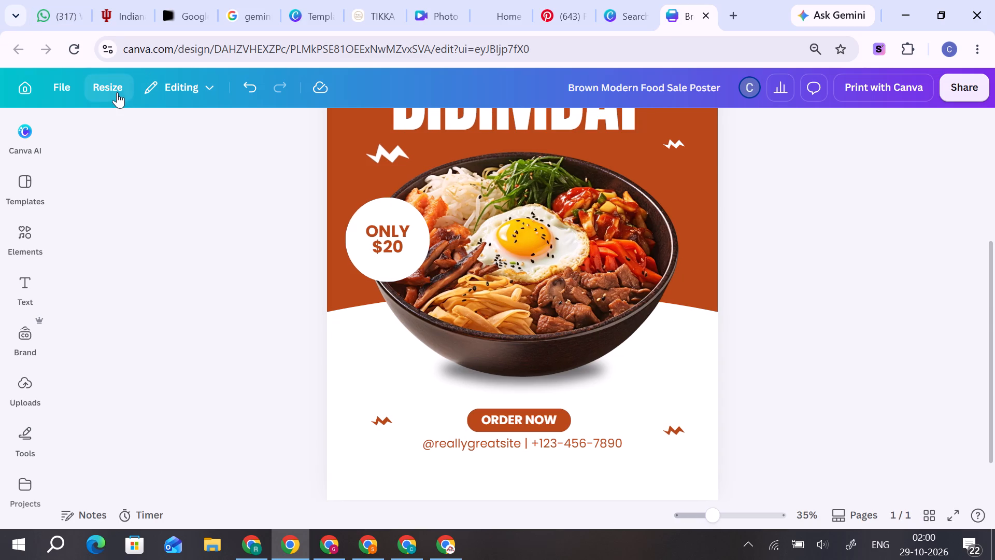
scroll(252, 358, down, 2)
scroll(254, 354, up, 1)
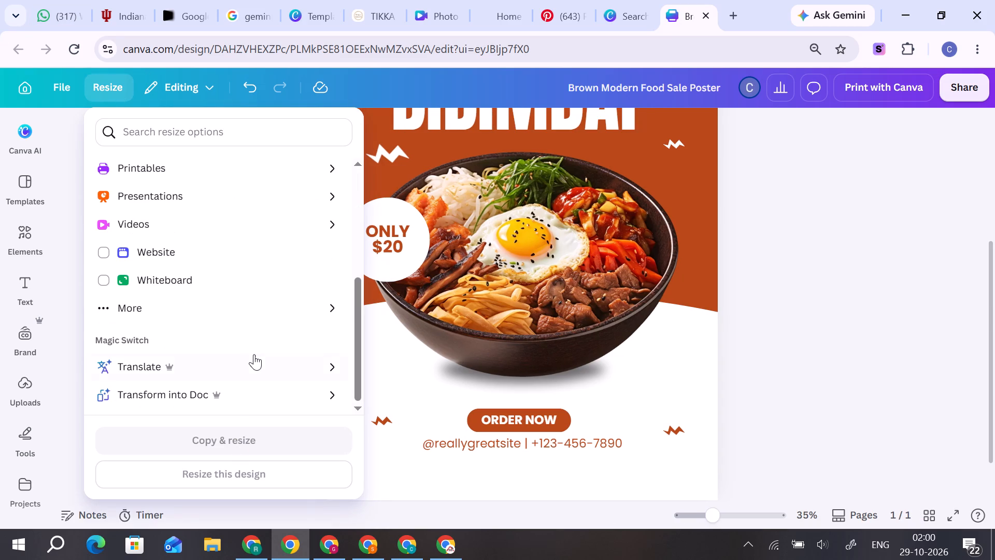
scroll(254, 354, up, 1)
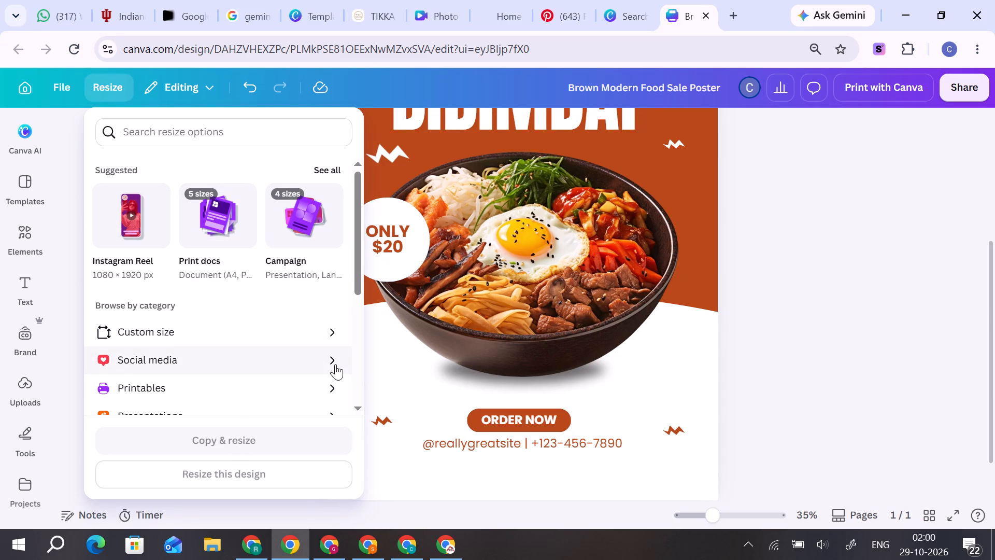
click(335, 364)
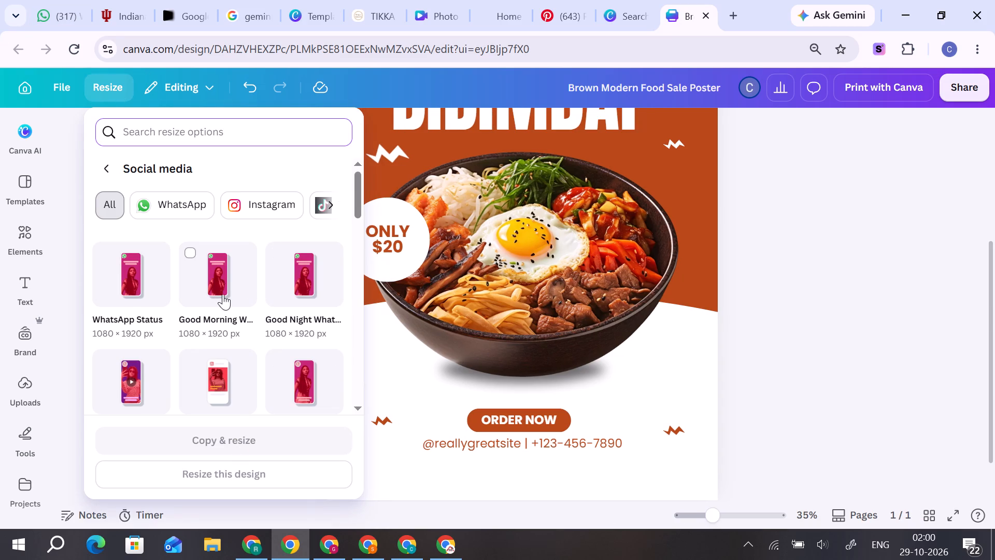
scroll(238, 345, down, 1)
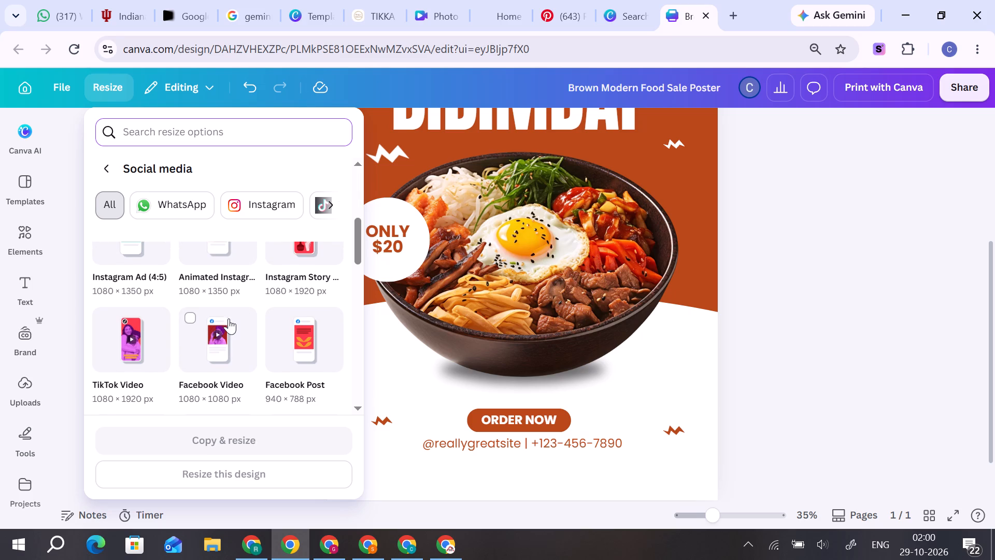
click(146, 264)
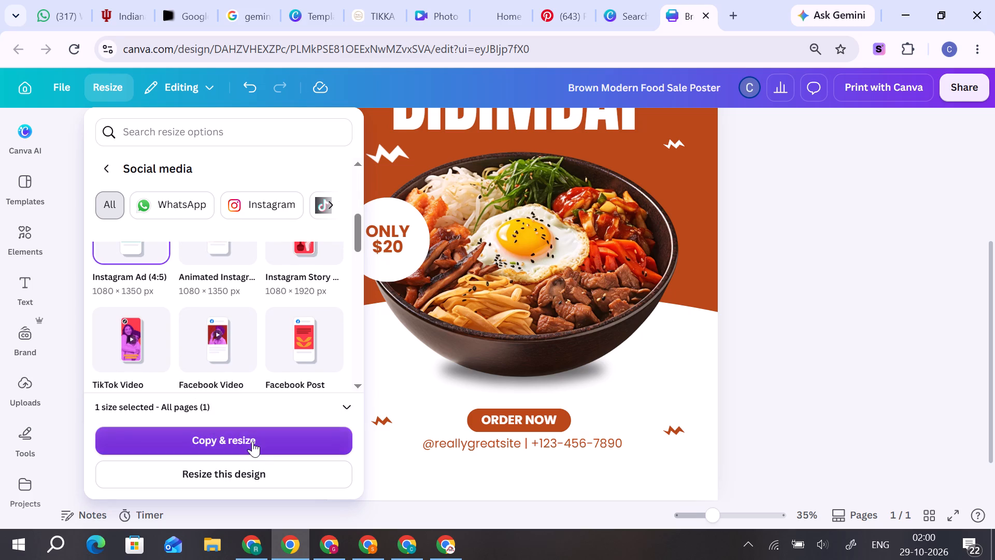
click(252, 441)
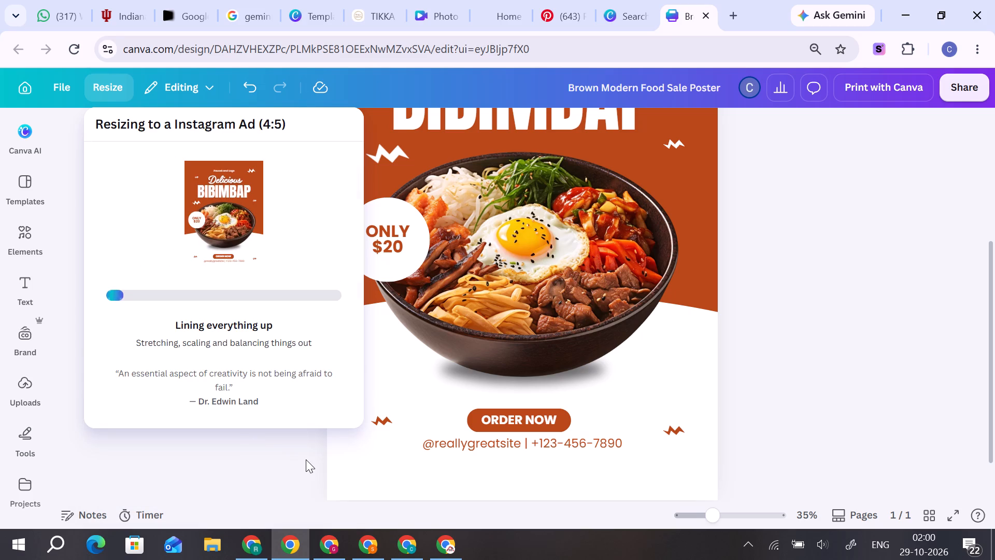
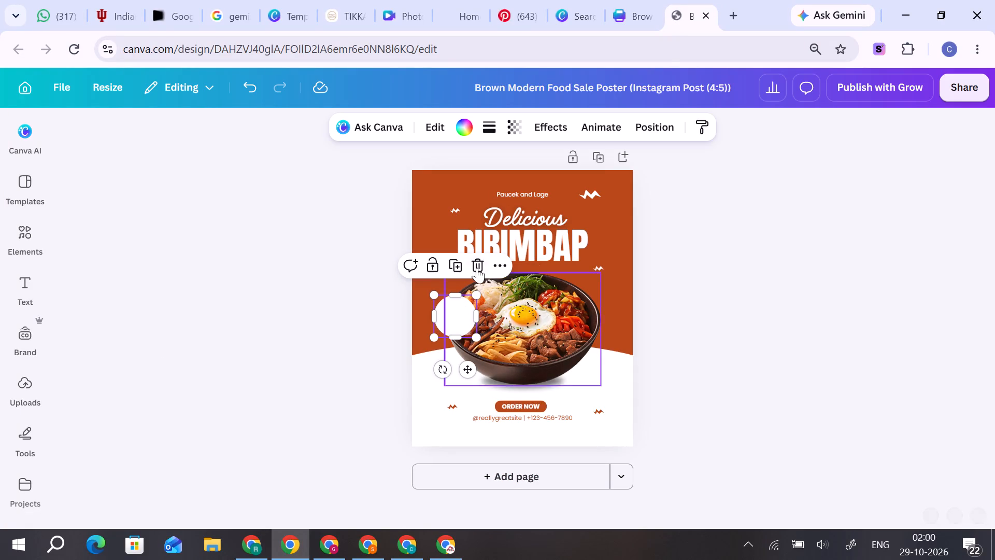
Delete the white circle beside the food bowl and the bibimbap bowl photo from the poster.
click(477, 265)
click(496, 301)
click(586, 246)
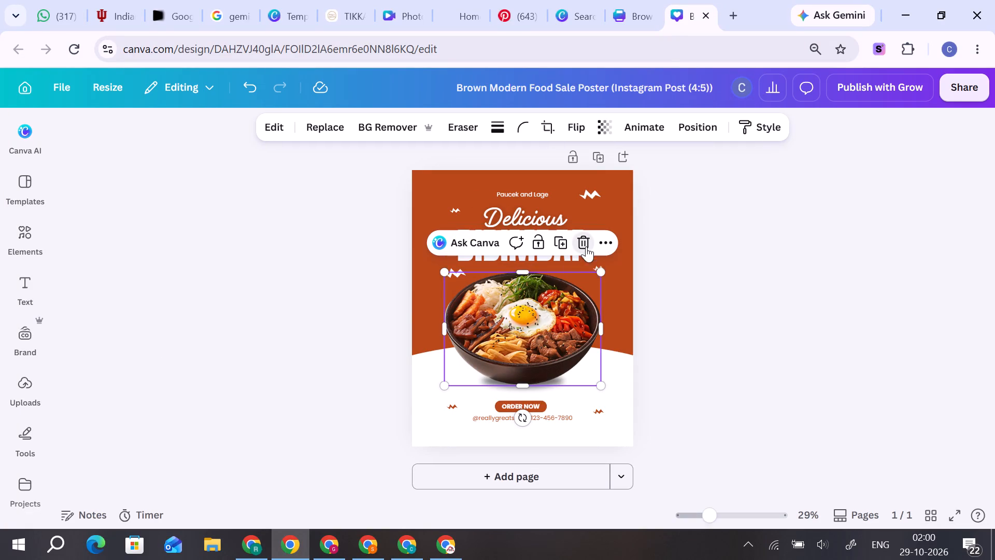
Open the file chooser for uploading an image from the computer to the Canva uploads.
click(35, 377)
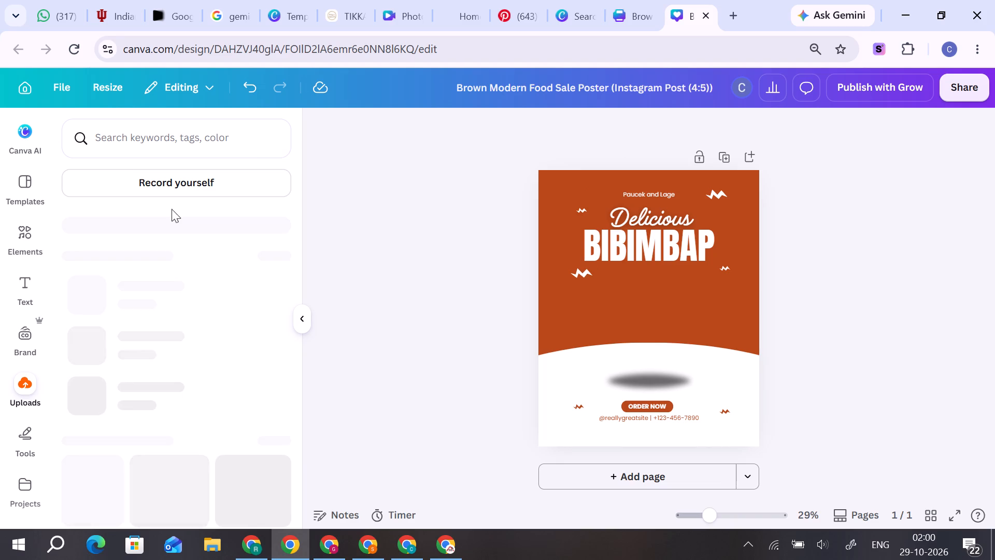
click(205, 176)
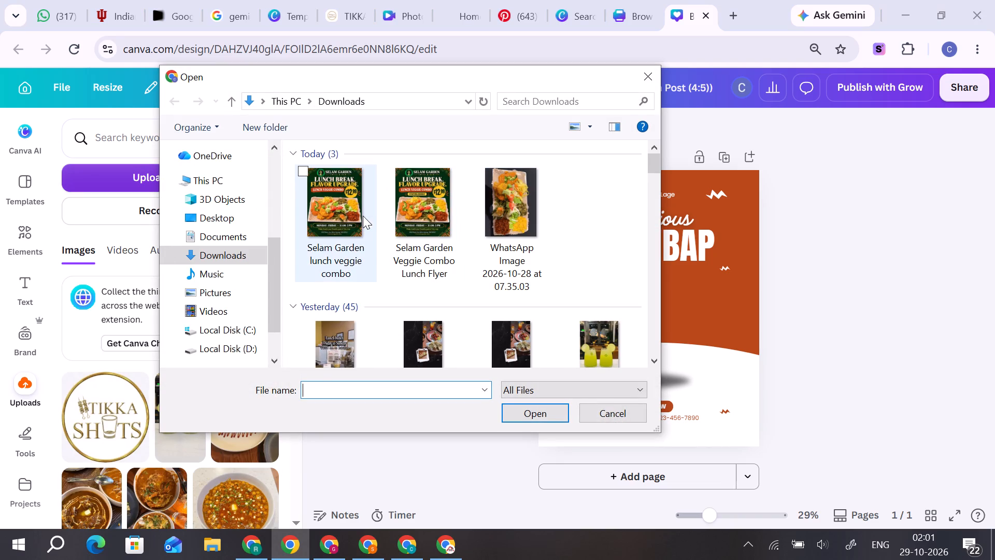
Upload the Selam Garden lunch veggie combo flyer and the WhatsApp food photo from the Downloads folder.
click(349, 219)
click(478, 171)
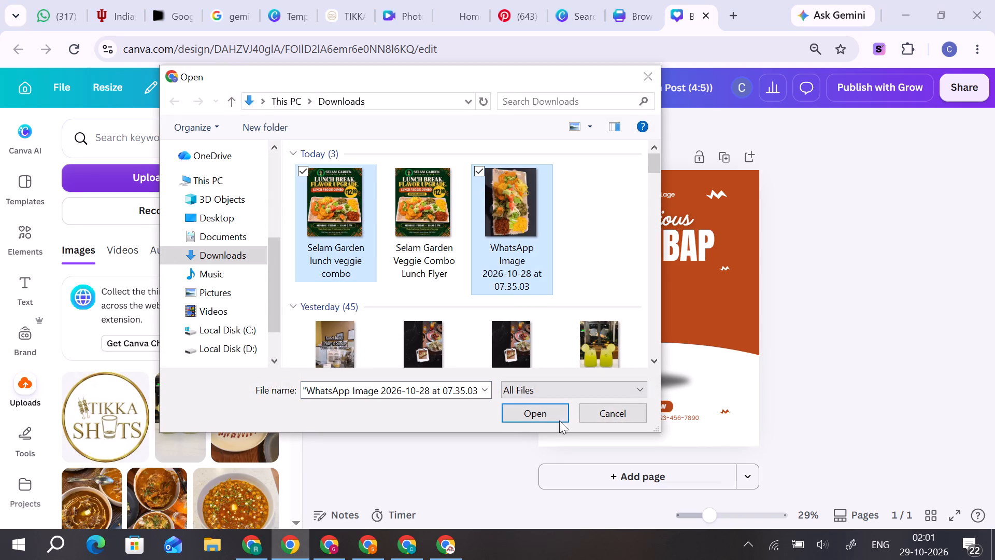
click(549, 409)
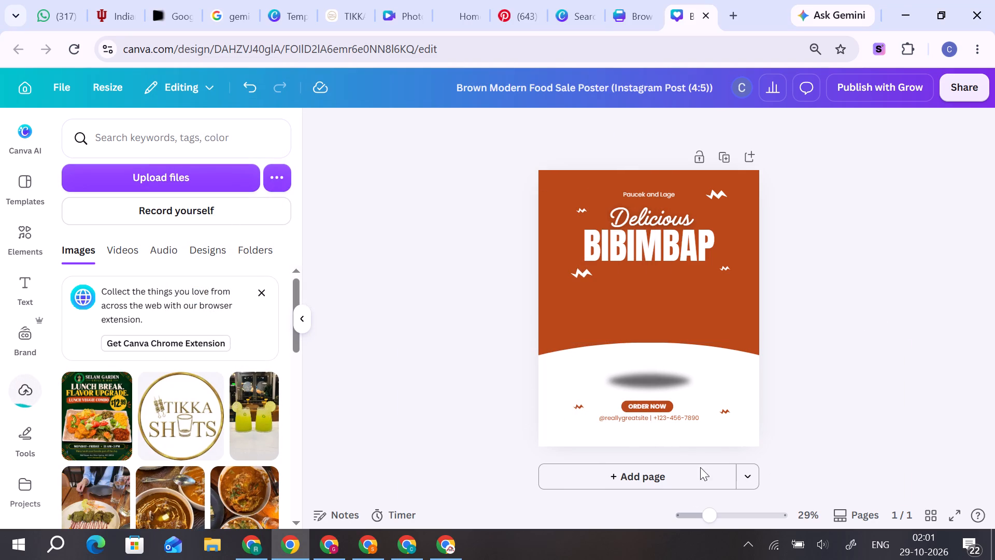
Add a second page to the design and place the uploaded Selam Garden lunch veggie combo flyer on it.
click(680, 481)
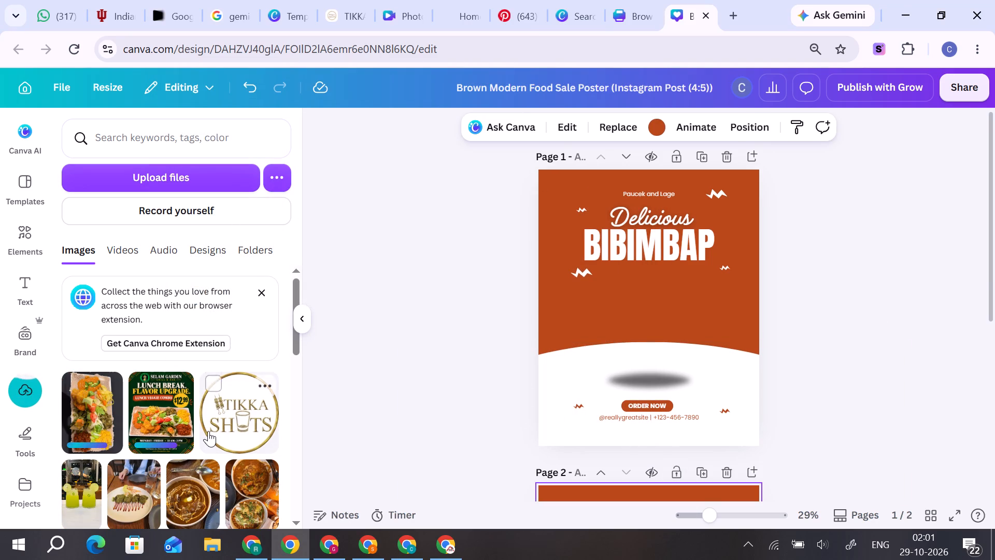
click(158, 414)
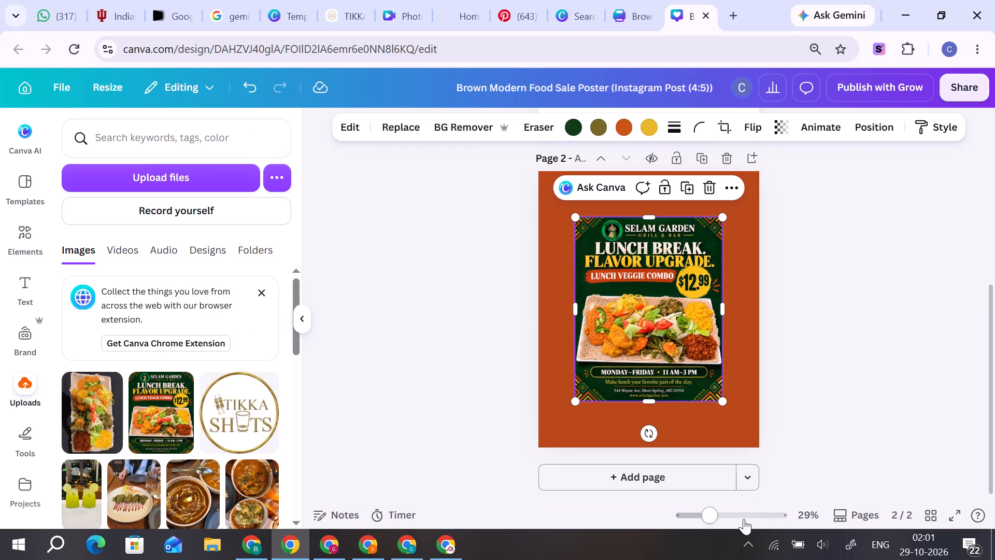
Run Magic Layers on the Selam Garden lunch veggie combo flyer on page 2 to split it into editable layers.
drag(709, 515, 721, 517)
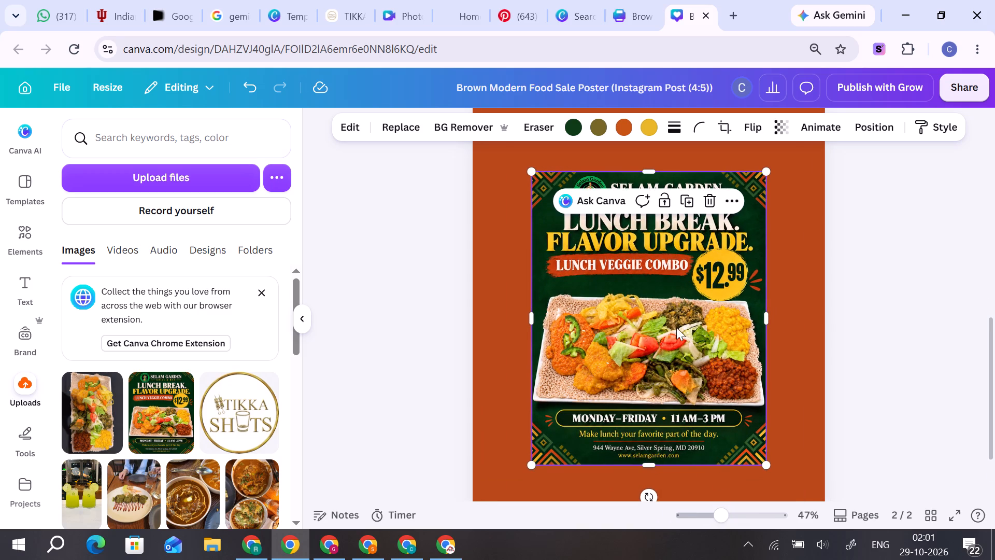
click(359, 130)
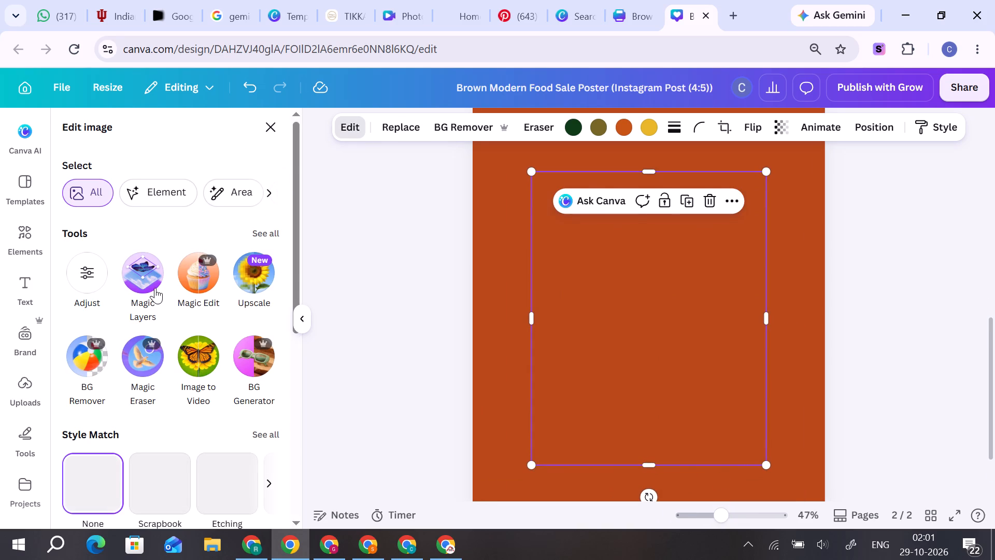
click(150, 287)
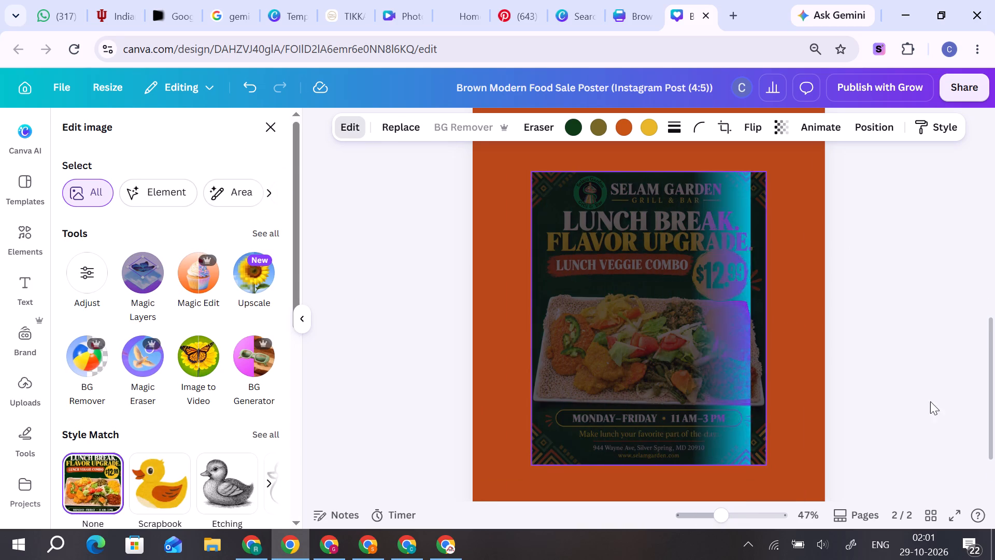
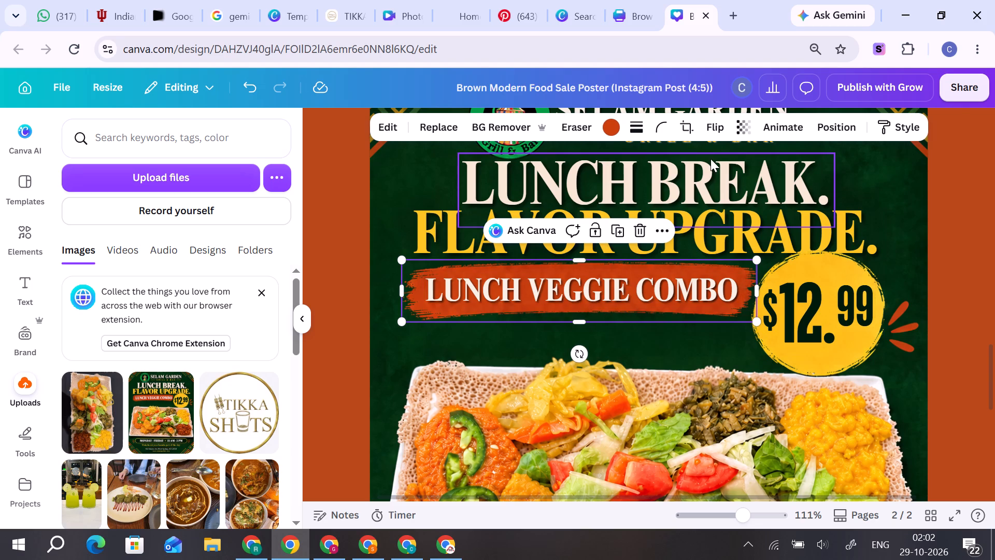
Select the "LUNCH BREAK." and "FLAVOR UPGRADE." headline texts together on the second page's flyer.
shift+click(654, 228)
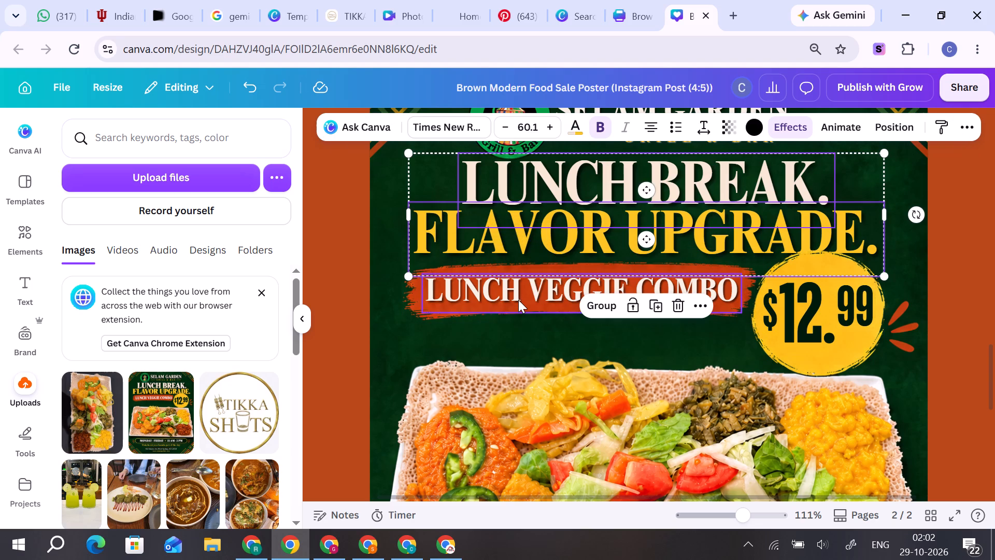
Copy the flyer's "LUNCH BREAK.", "FLAVOR UPGRADE." and "LUNCH VEGGIE COMBO" texts together with the red brush banner on page 2.
shift+click(517, 299)
shift+click(416, 317)
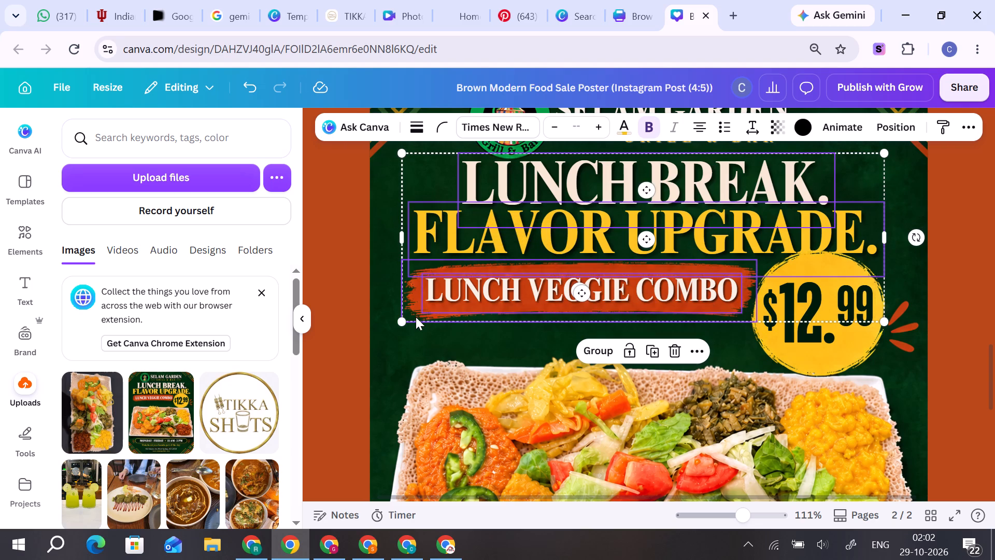
key(ctrl+c)
key(ctrl+c)
key(ctrl+c)
Delete the template texts "Paucek and Lage", "Delicious" and "BIBIMBAP" from page 1.
drag(989, 361, 994, 184)
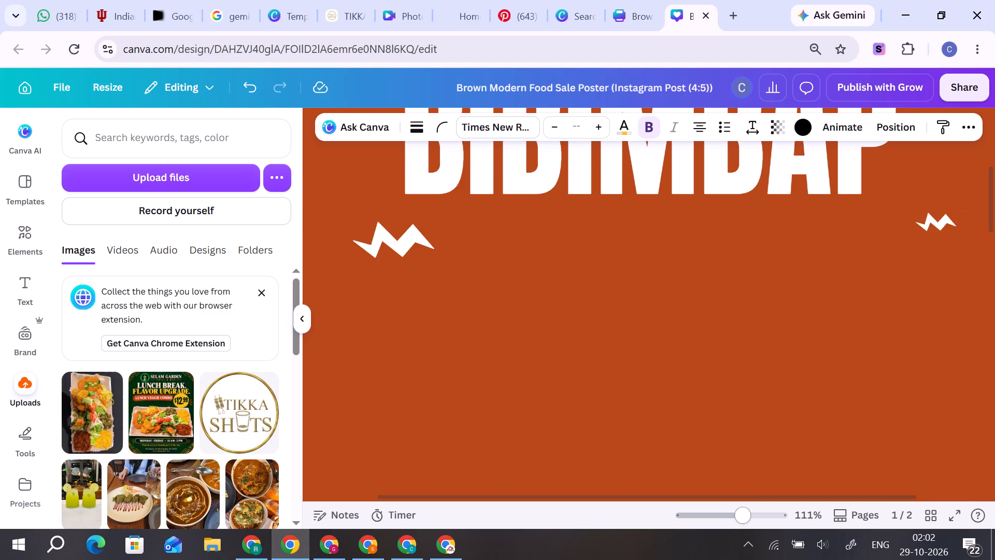
drag(740, 519, 718, 522)
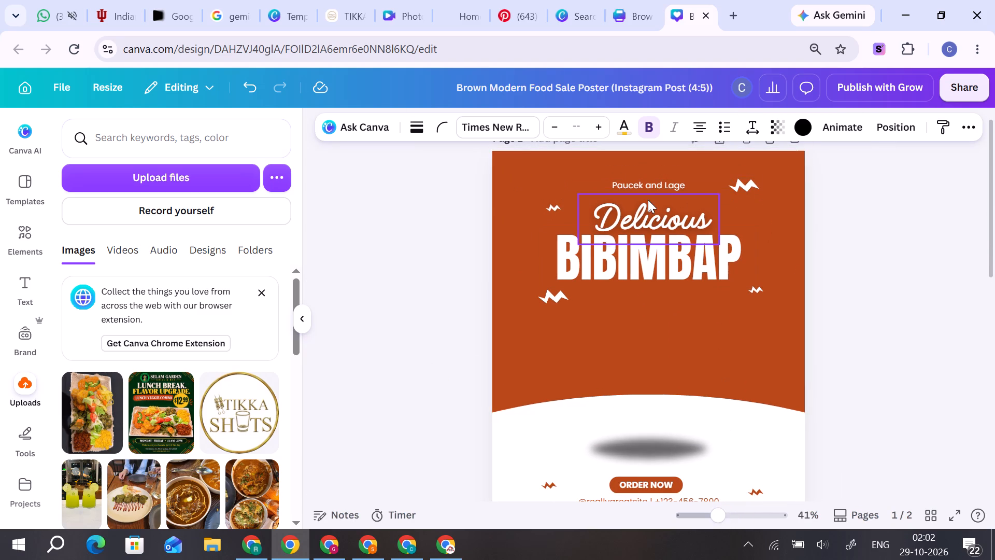
click(661, 184)
click(706, 218)
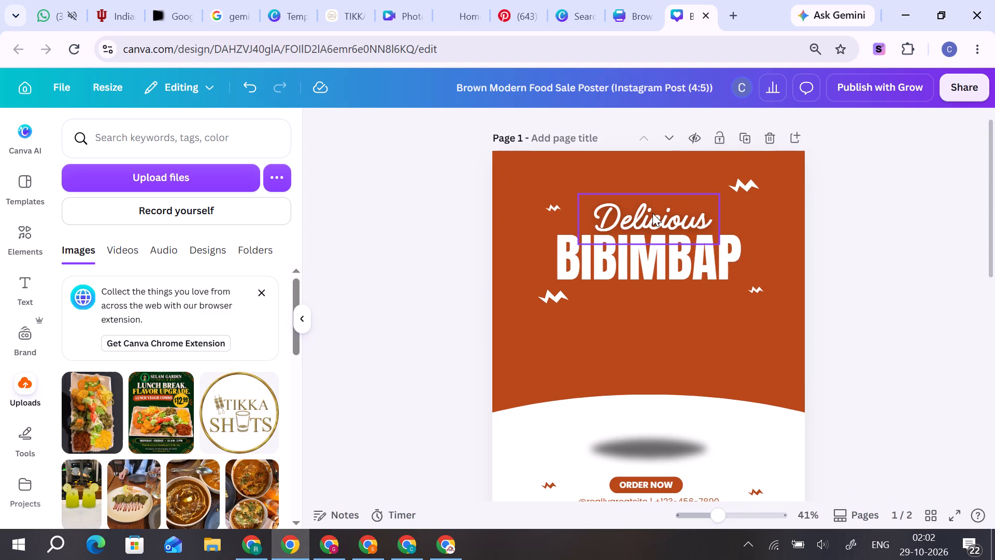
click(652, 213)
click(652, 213)
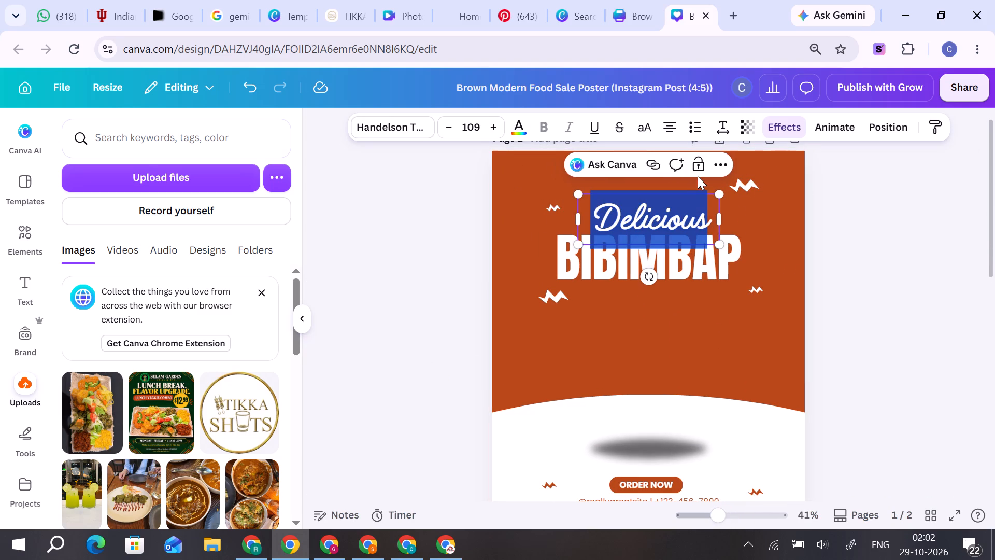
click(952, 223)
click(690, 227)
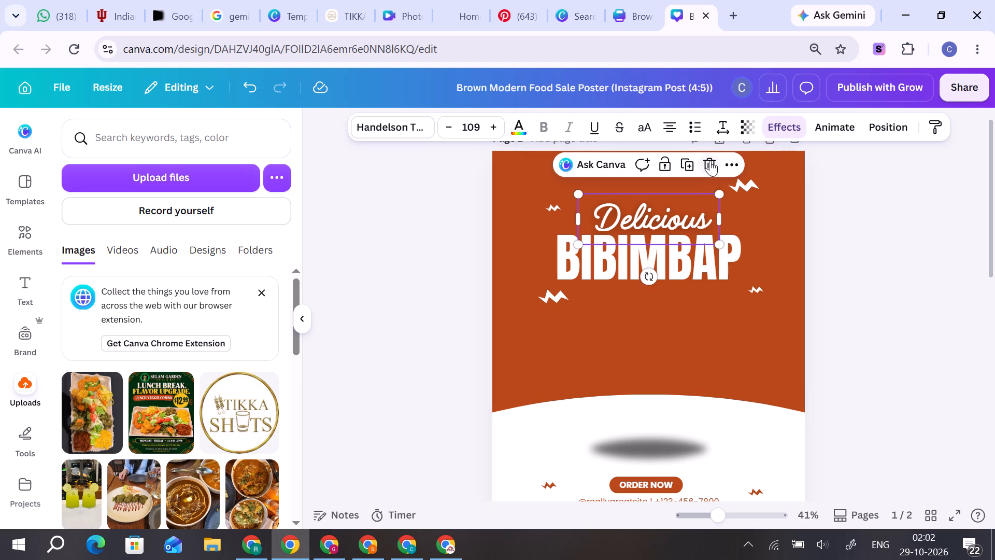
click(710, 160)
click(650, 274)
click(714, 199)
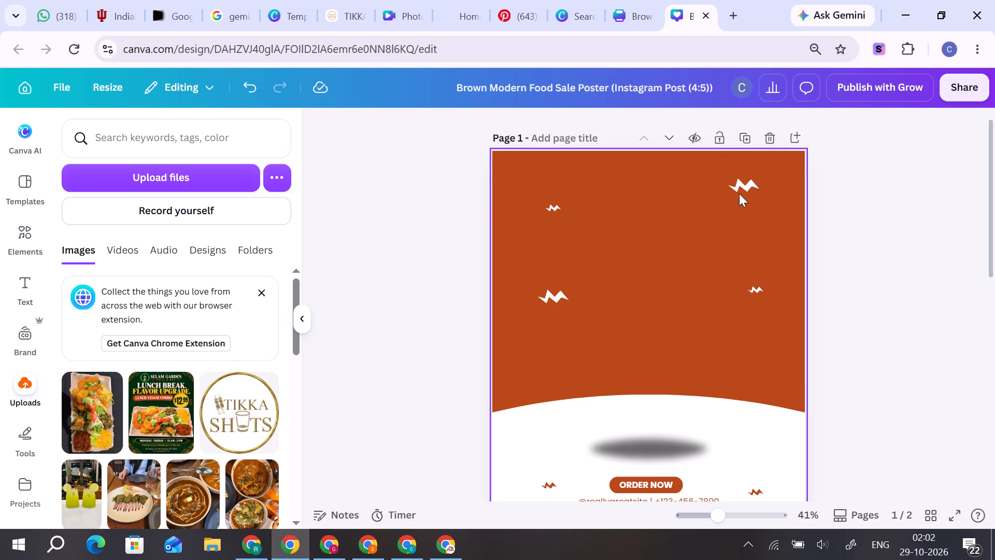
Move the four white zigzag accents in page 1's brown area outward so they sit partly over the page edges.
click(741, 190)
drag(742, 186, 800, 171)
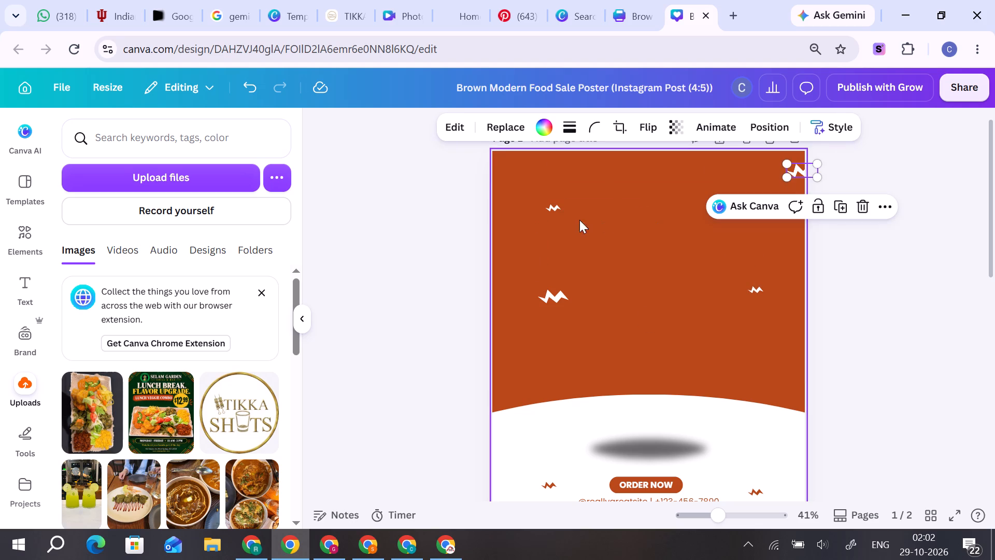
click(555, 206)
drag(568, 245, 532, 218)
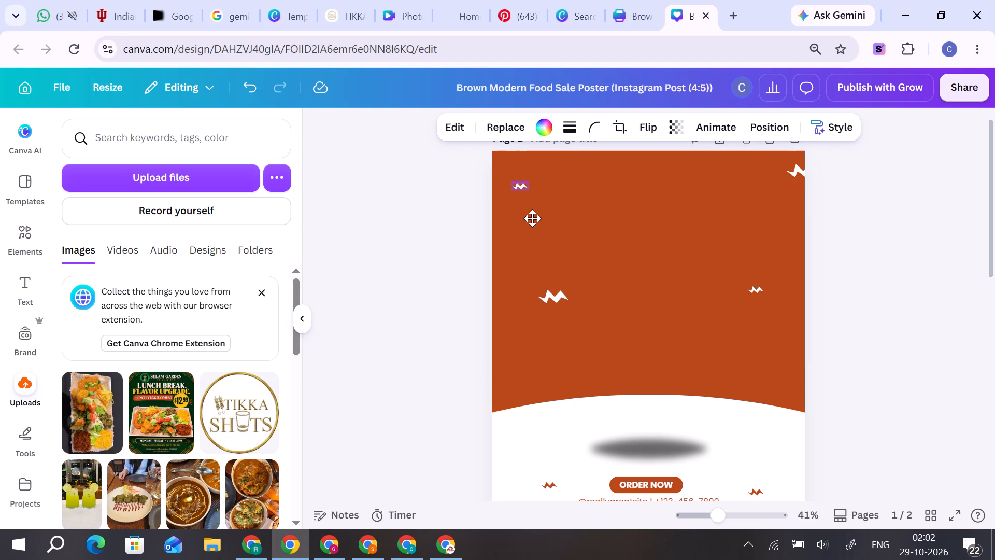
drag(532, 218, 507, 192)
click(556, 302)
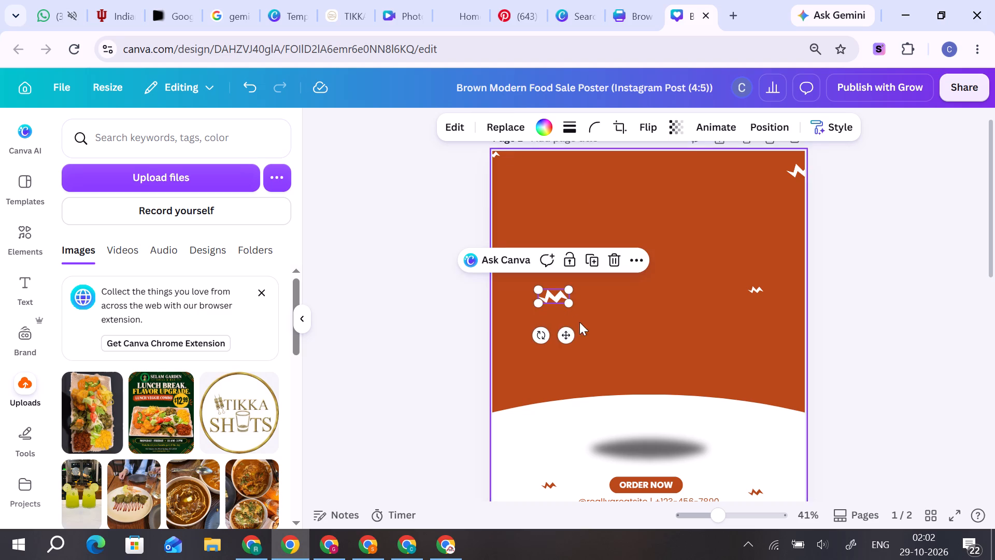
drag(567, 337, 506, 339)
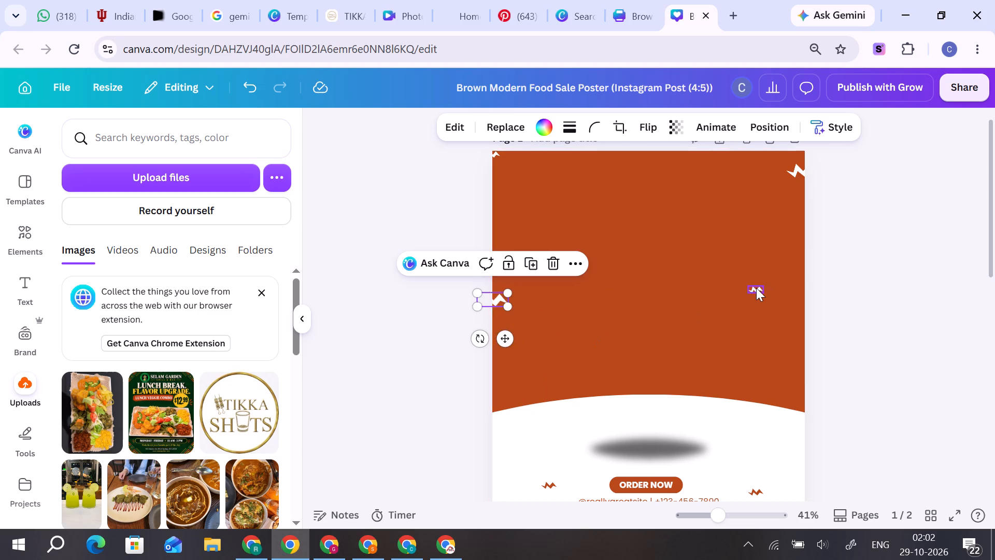
click(756, 288)
drag(773, 328, 821, 349)
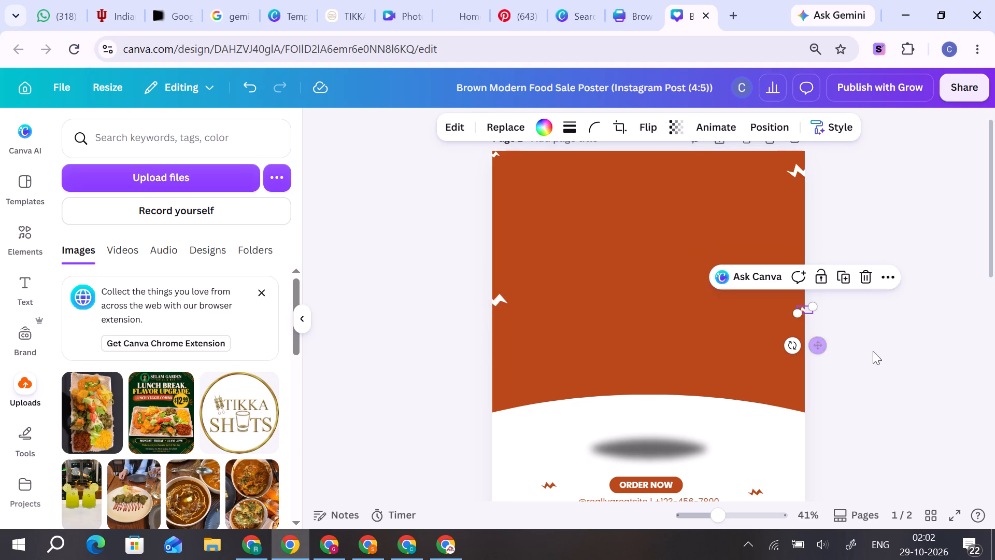
click(896, 352)
Paste the copied headline texts and banner onto page 1, enlarge them together and place them in the upper brown area.
key(ctrl+v)
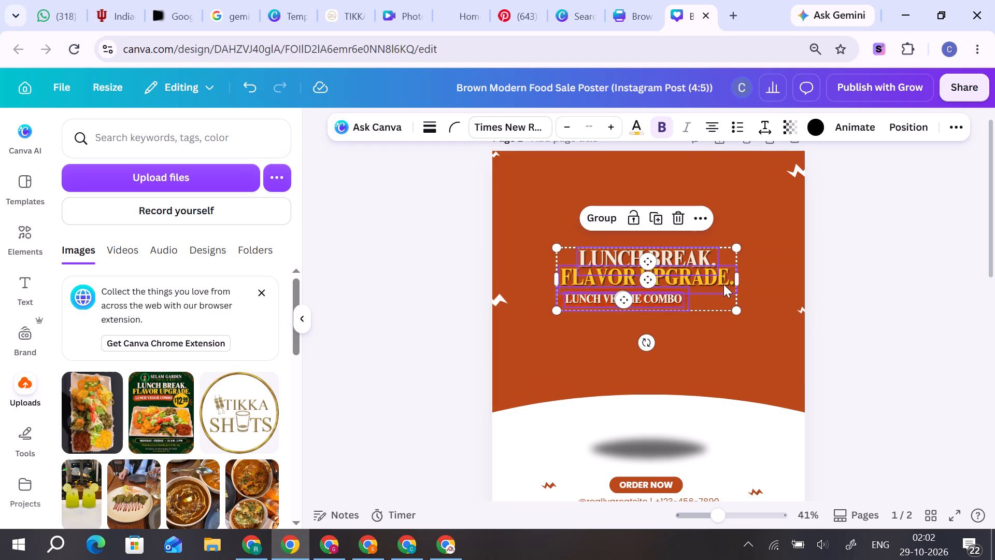
drag(721, 284, 696, 227)
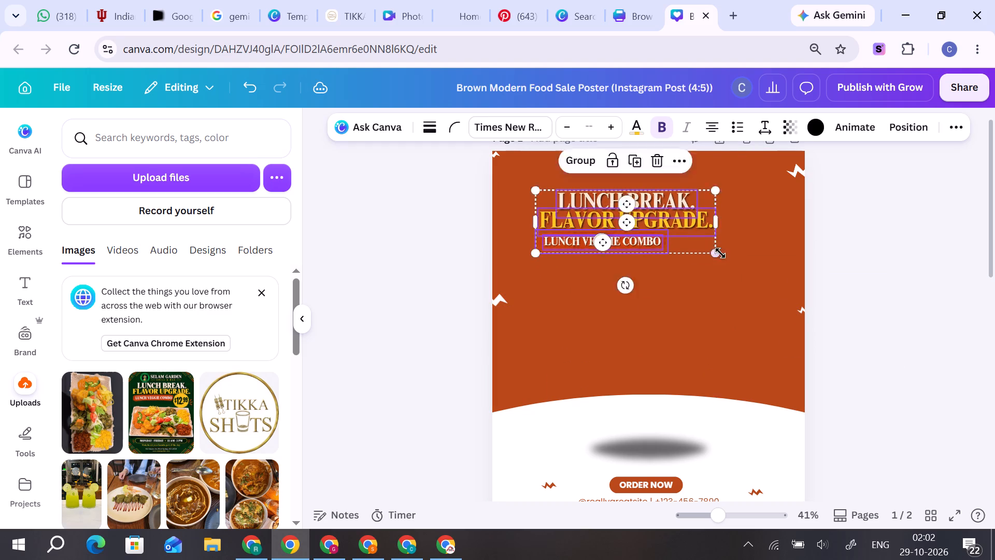
drag(720, 255, 789, 285)
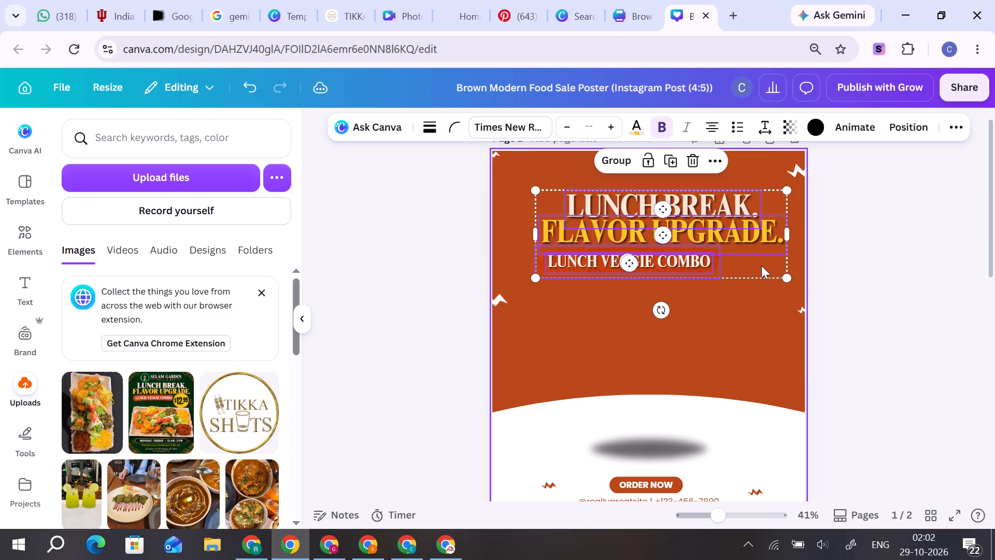
drag(758, 260, 742, 265)
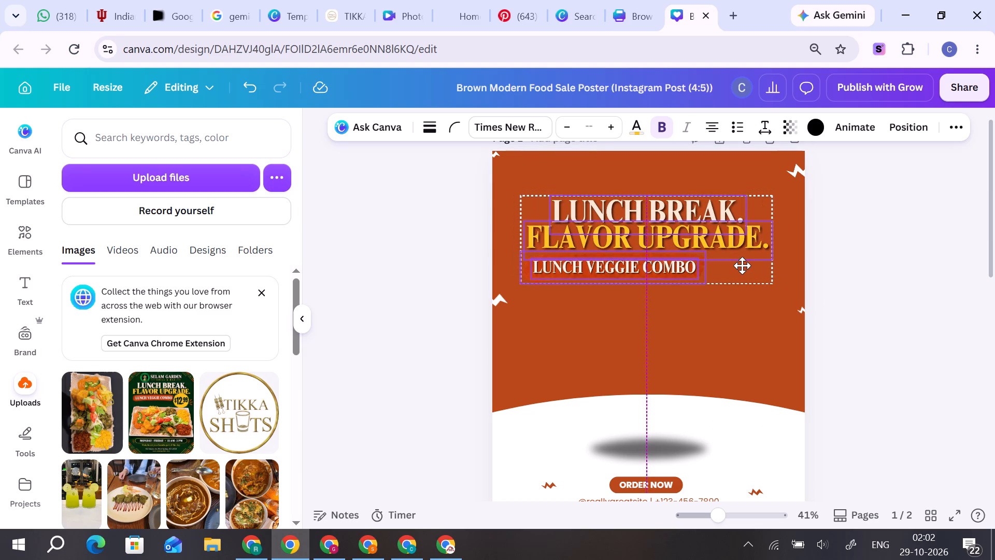
drag(742, 265, 736, 263)
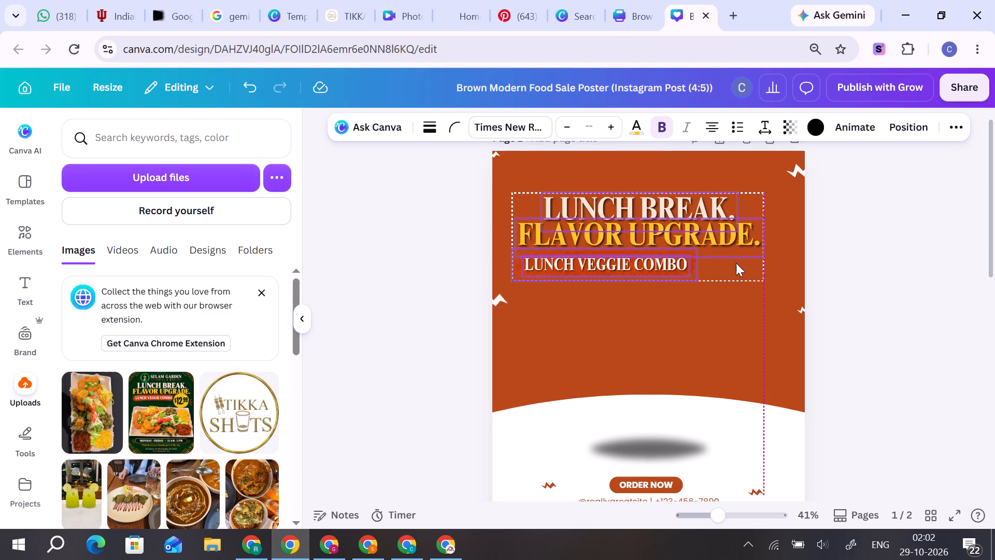
click(873, 271)
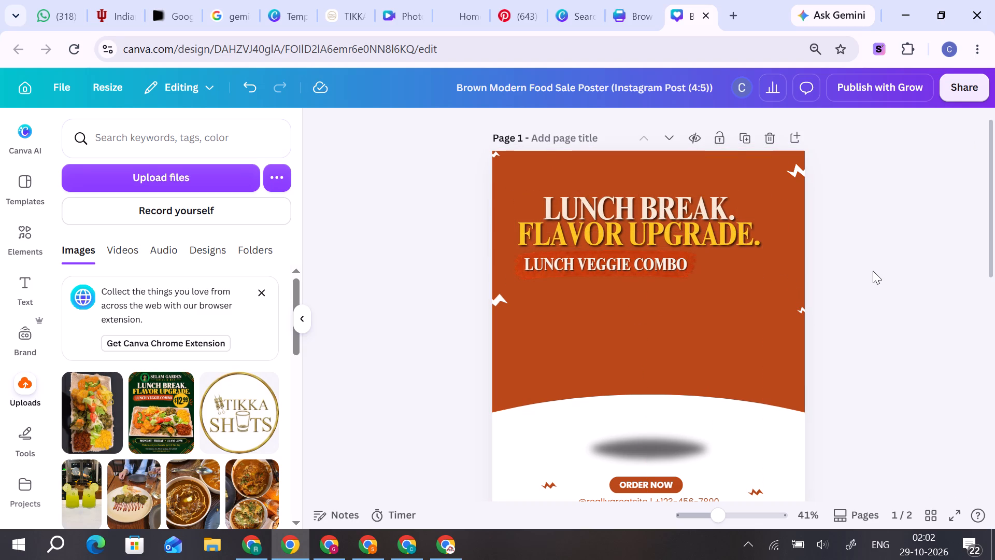
Enlarge the three headline texts and banner together to nearly the full page width and adjust their position on page 1.
click(670, 212)
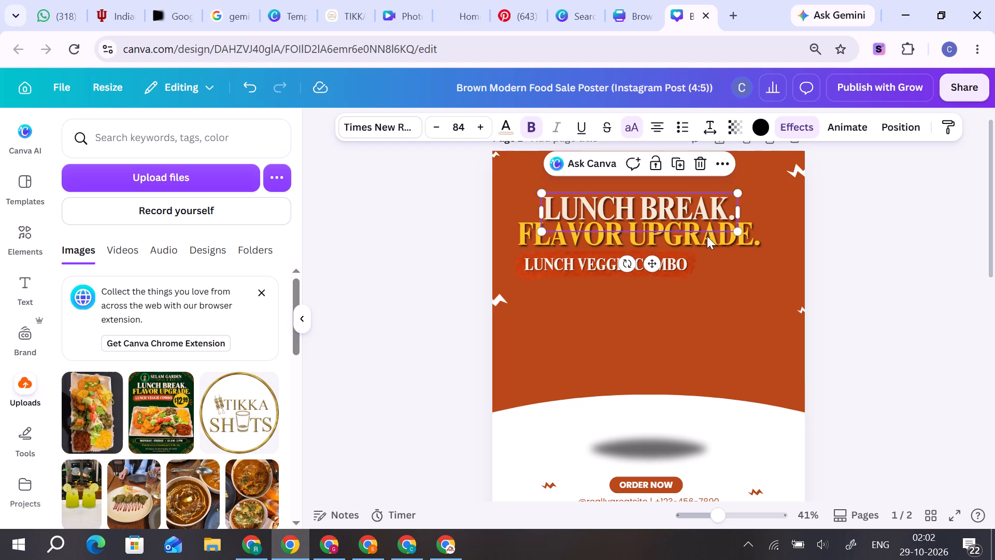
shift+click(714, 248)
shift+click(674, 263)
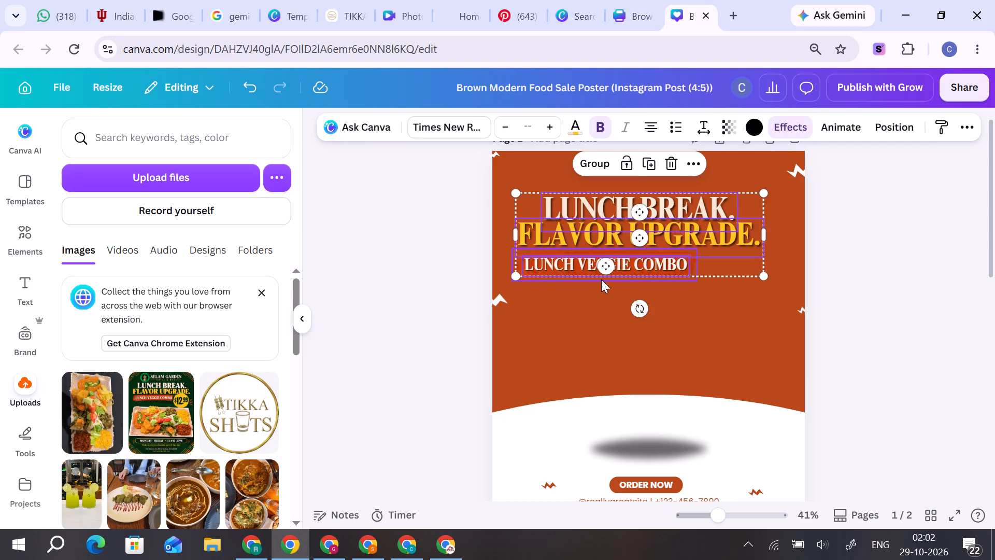
shift+click(601, 279)
drag(765, 284, 796, 293)
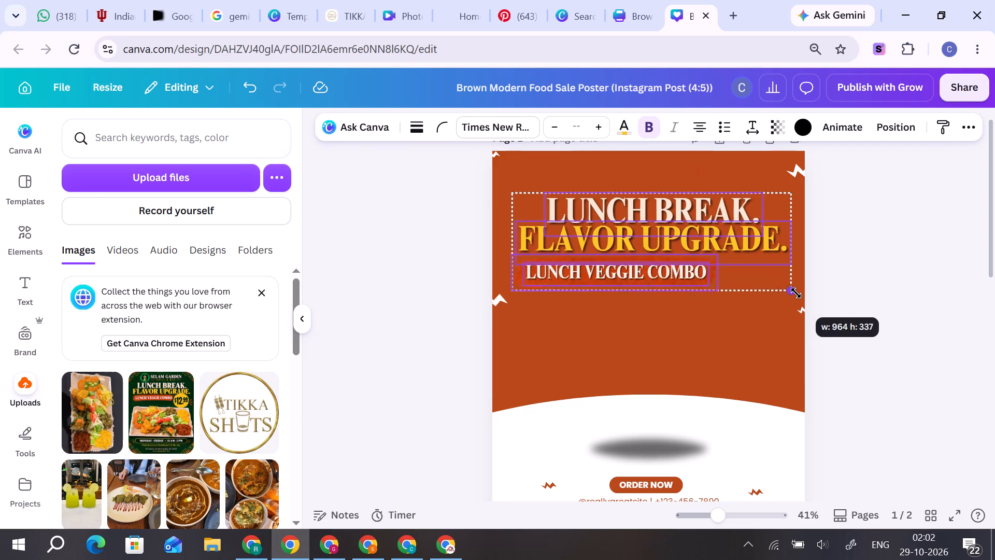
drag(796, 293, 797, 293)
drag(769, 281, 765, 280)
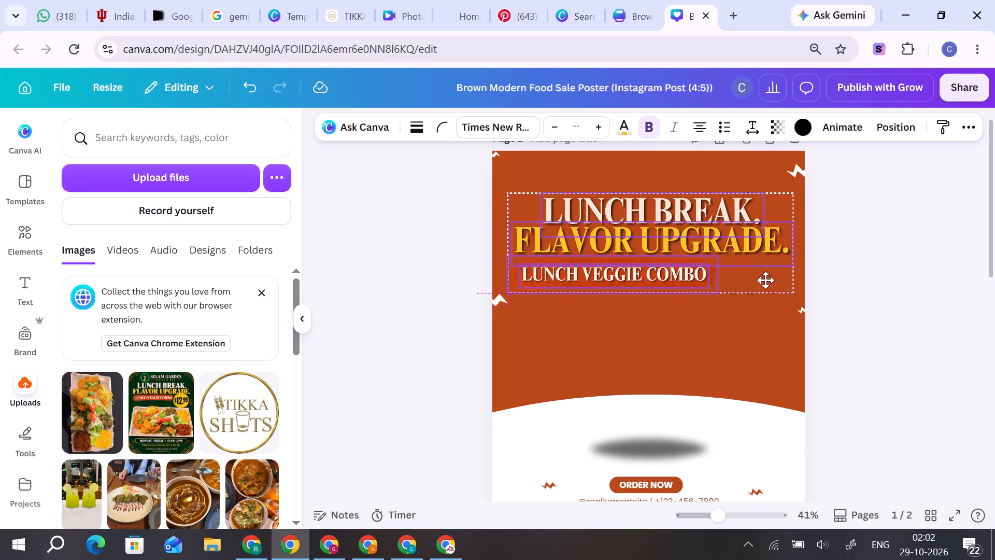
drag(765, 280, 764, 284)
click(885, 297)
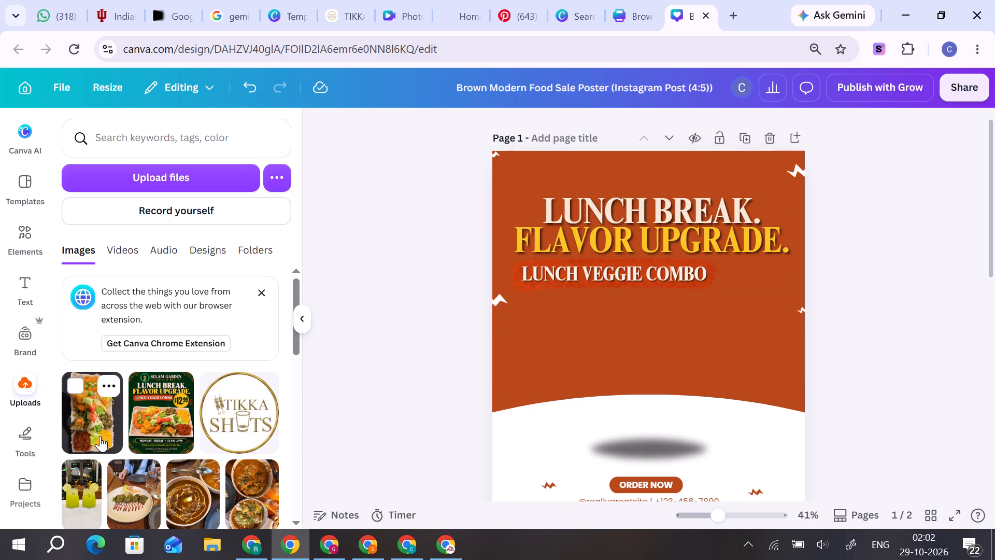
Add the uploaded food platter photo to page 1 and remove its background.
drag(100, 436, 487, 385)
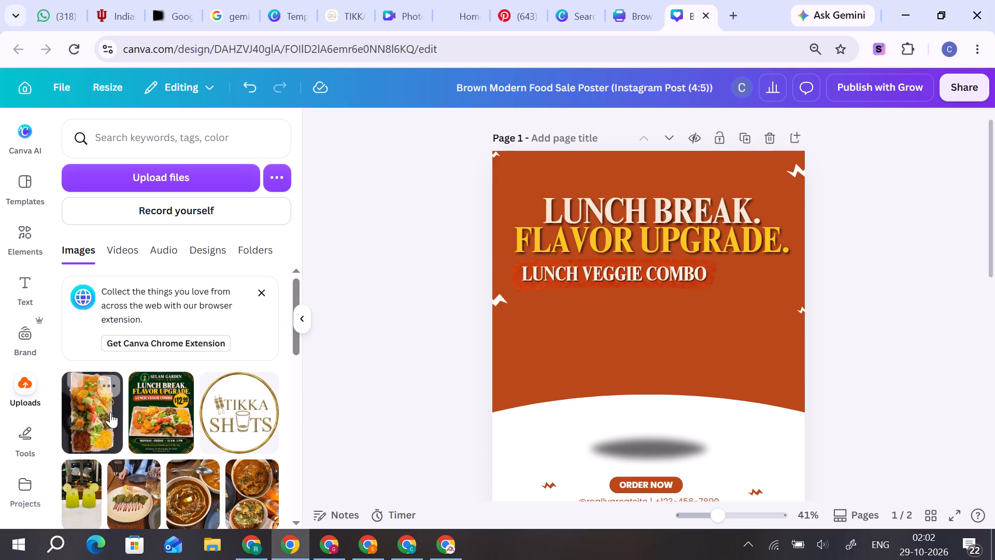
click(111, 416)
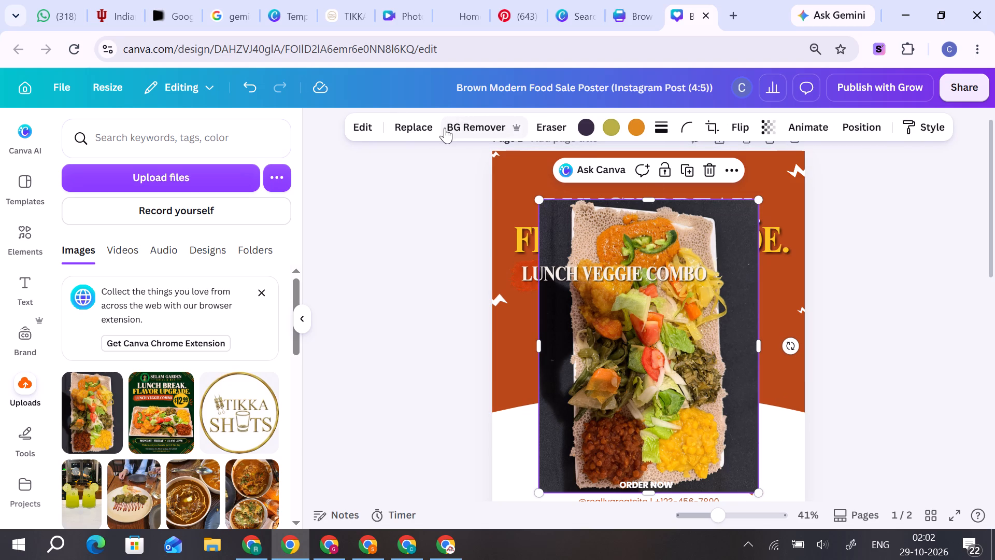
click(462, 125)
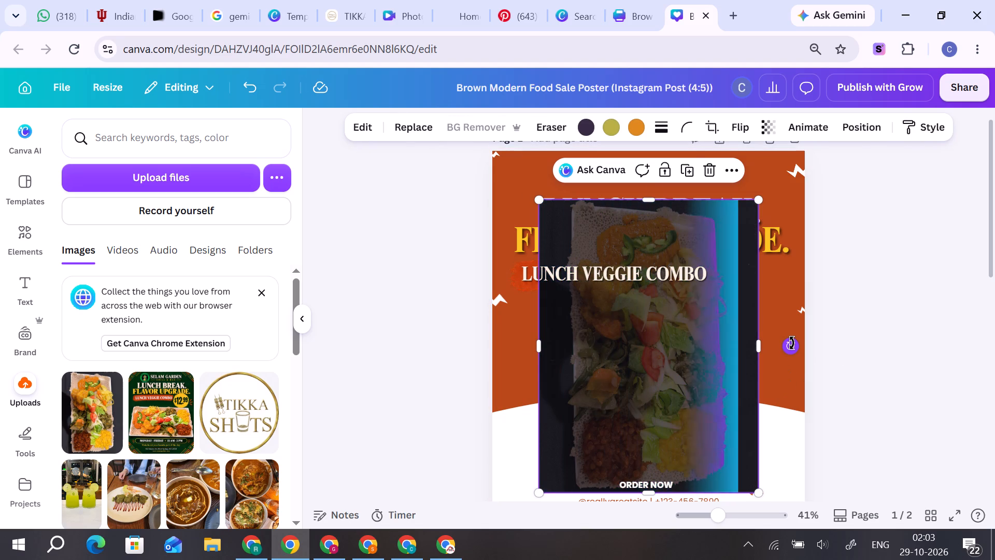
Rotate the food photo a quarter turn counterclockwise so the platter lies horizontally.
drag(792, 343, 655, 273)
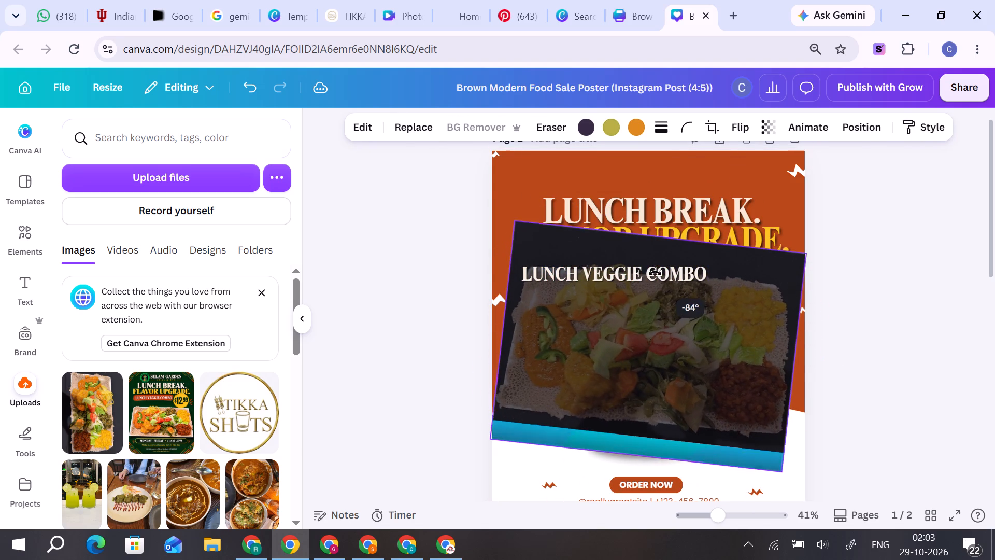
drag(655, 273, 646, 265)
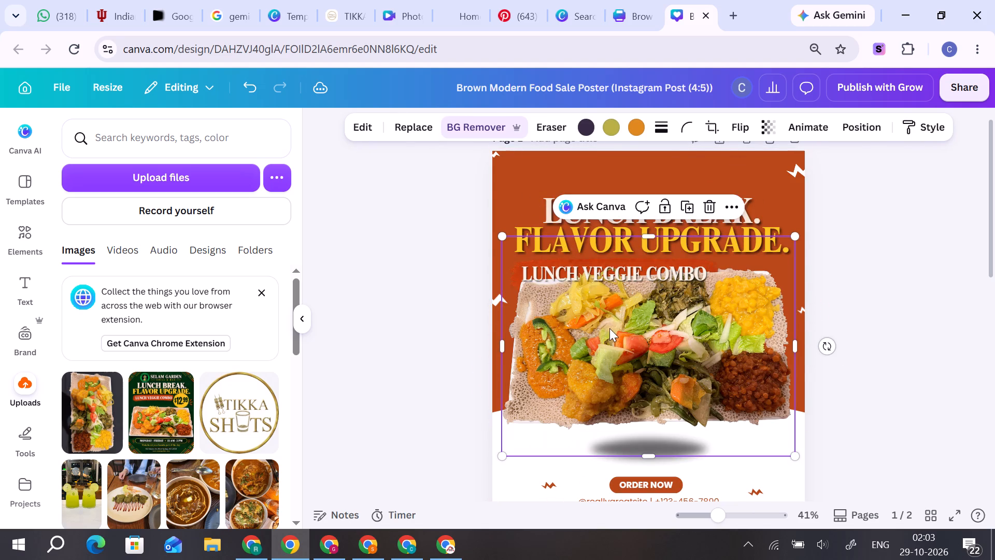
Delete the template's blurred grey shadow ellipse above the "ORDER NOW" label, shifting the food photo clear of it.
drag(618, 331, 601, 316)
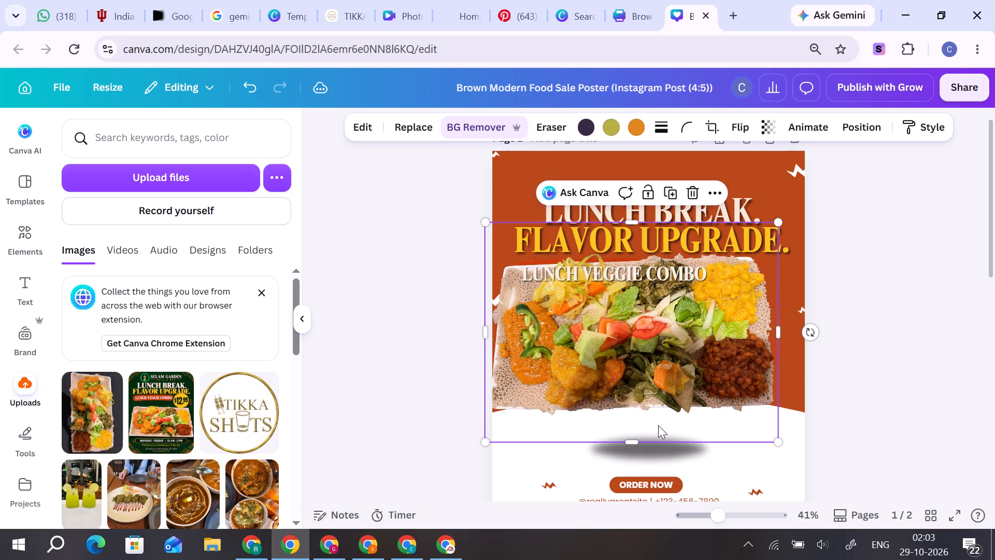
click(670, 456)
click(706, 404)
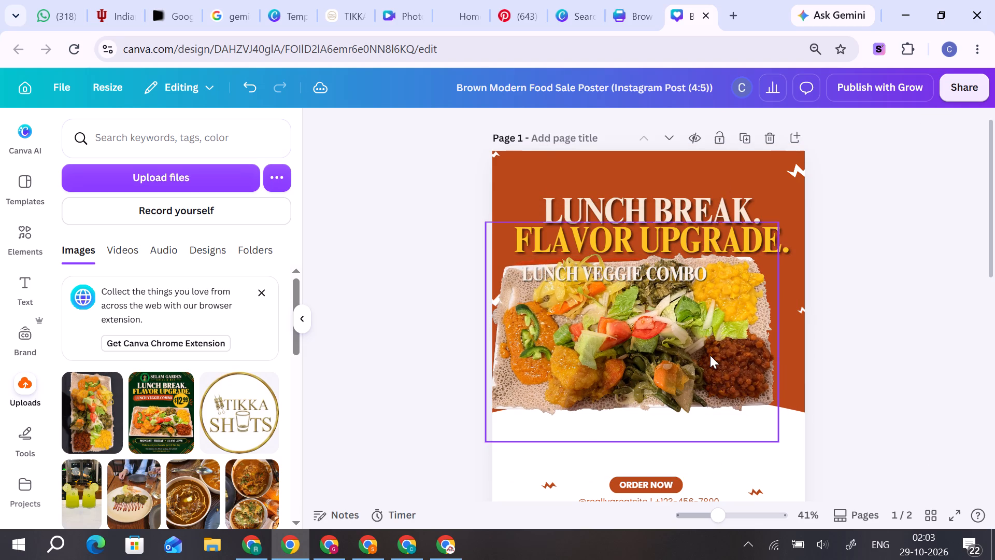
Scale down the food photo and center it between the "LUNCH VEGGIE COMBO" banner and the "ORDER NOW" label.
drag(710, 355, 729, 391)
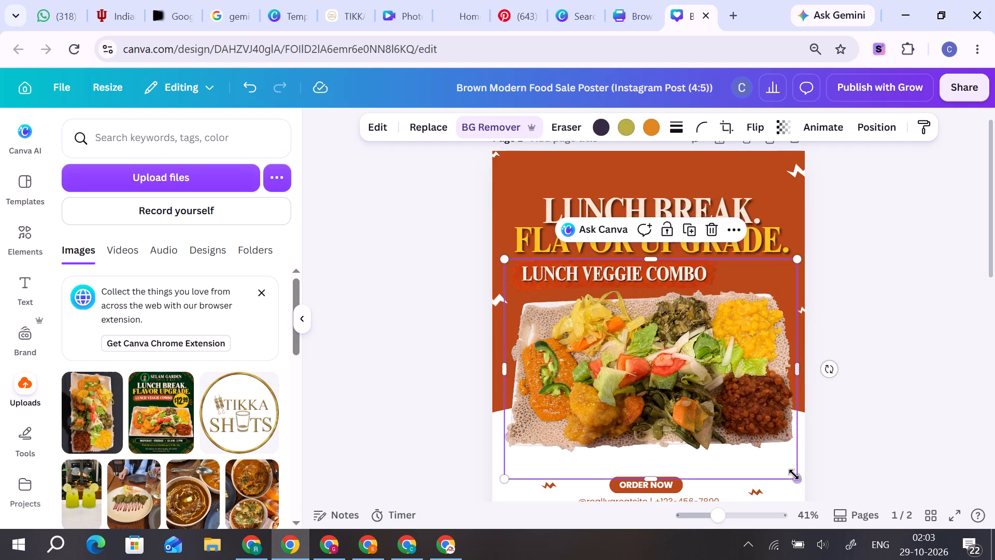
drag(795, 477, 749, 435)
drag(686, 370, 695, 399)
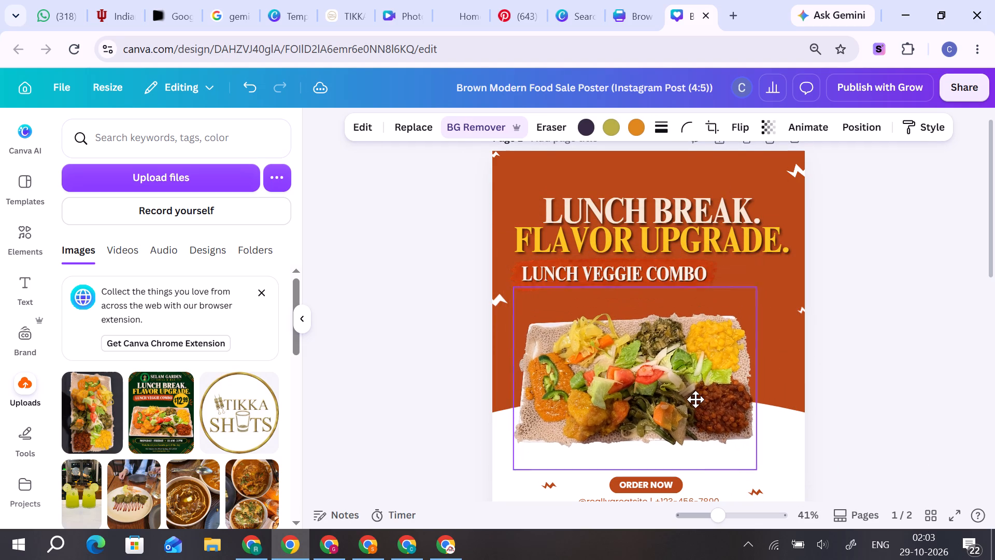
drag(695, 399, 698, 404)
drag(761, 475, 786, 484)
drag(755, 450, 745, 450)
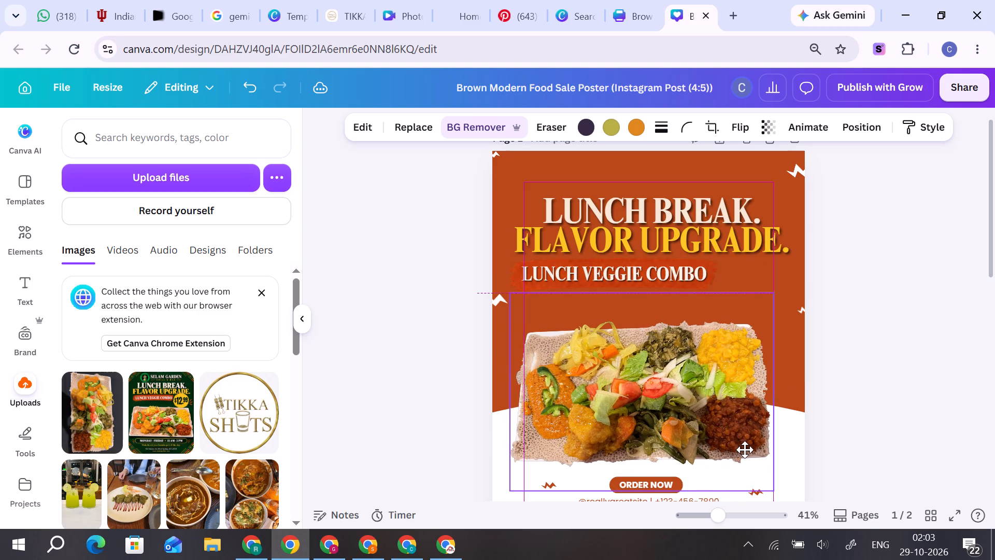
drag(745, 450, 749, 450)
click(907, 417)
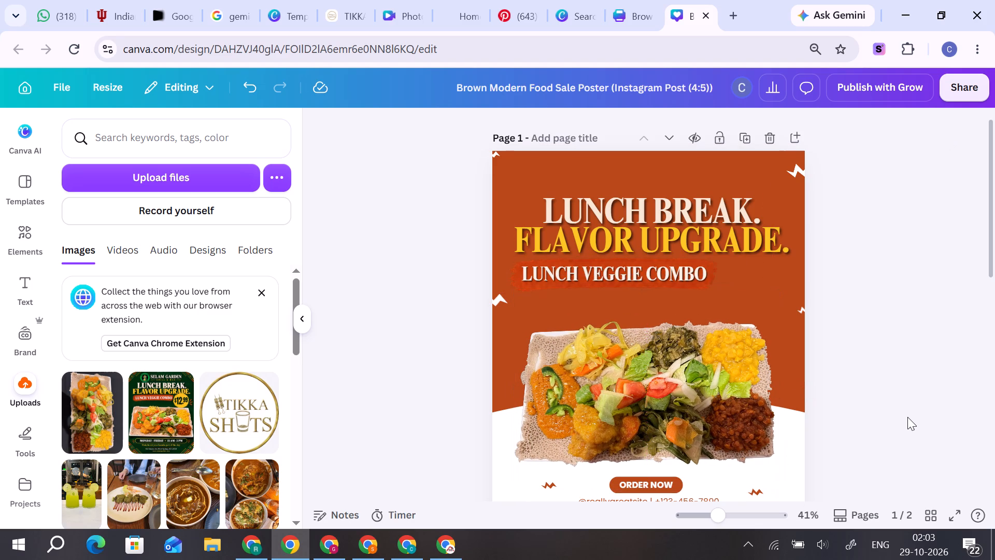
Copy the $12.99 price badge, including its round yellow backing and red accent strokes, from the page 2 flyer onto page 1.
scroll(902, 408, down, 1)
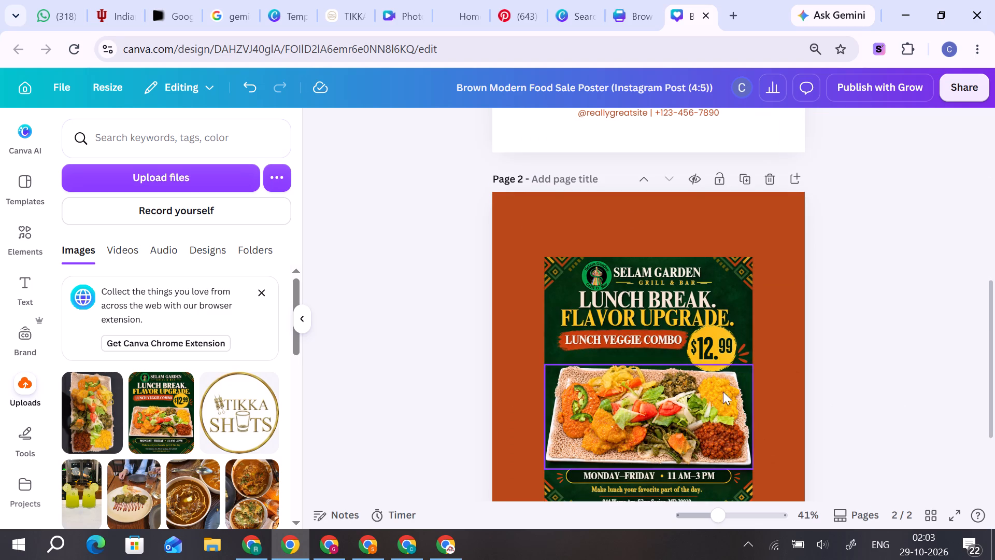
click(693, 330)
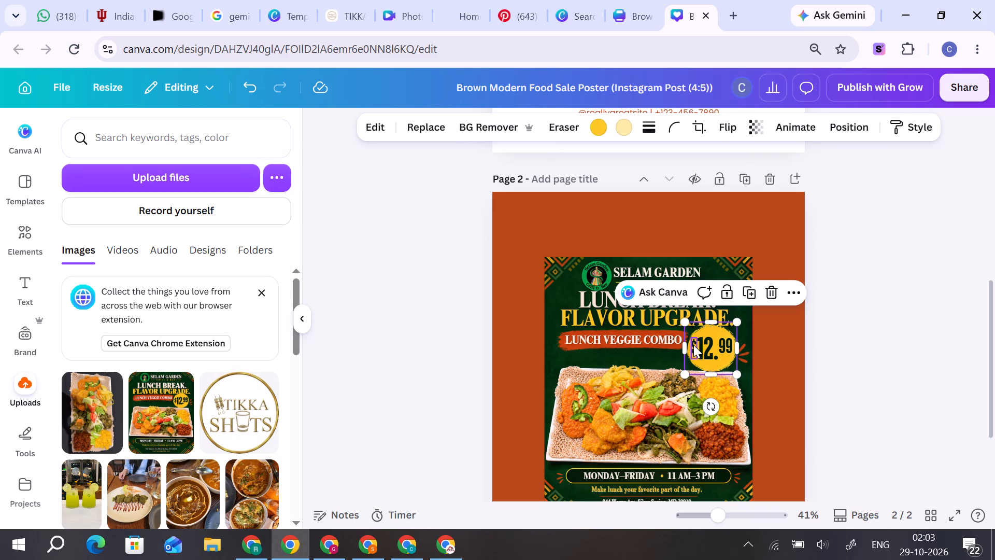
shift+click(693, 345)
shift+click(706, 353)
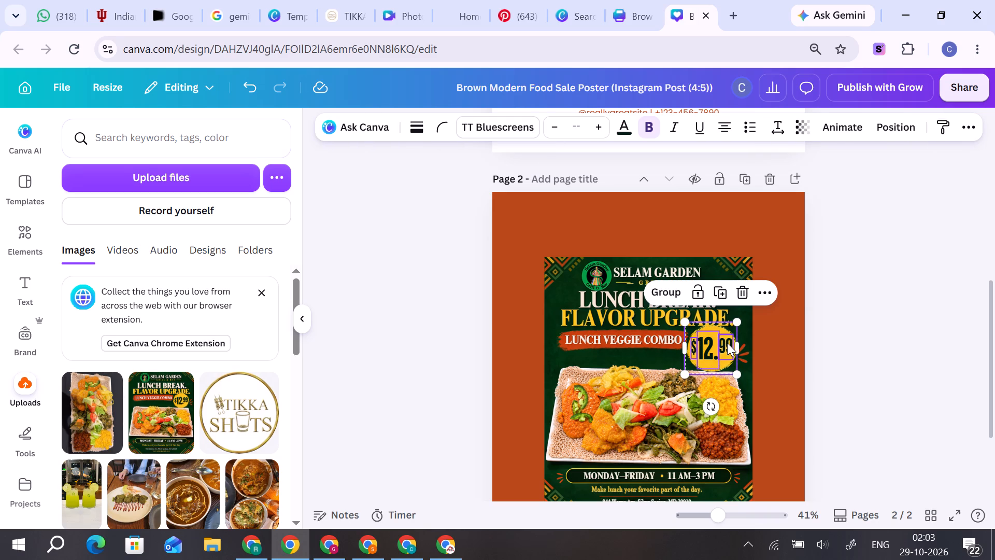
shift+click(727, 343)
shift+click(743, 355)
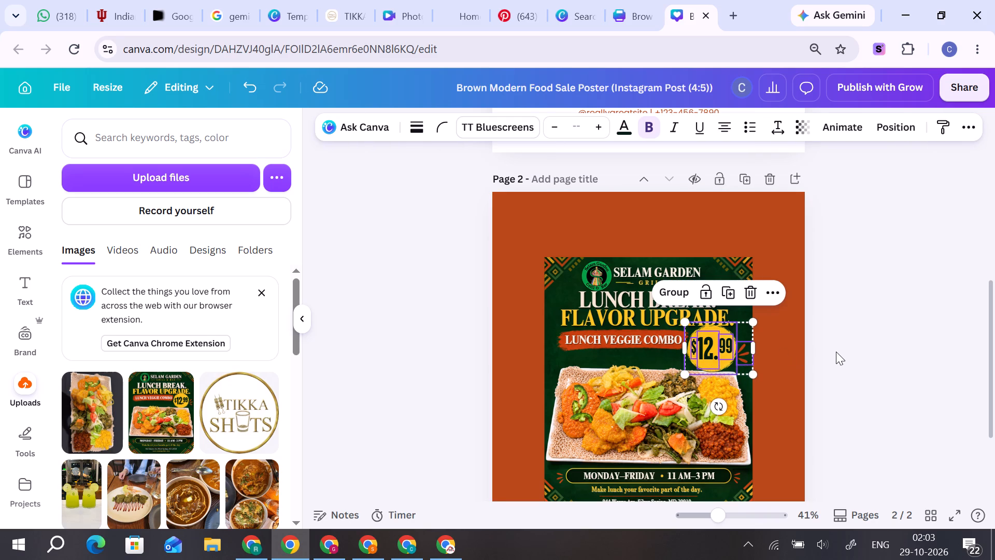
key(ctrl+c)
scroll(843, 381, up, 1)
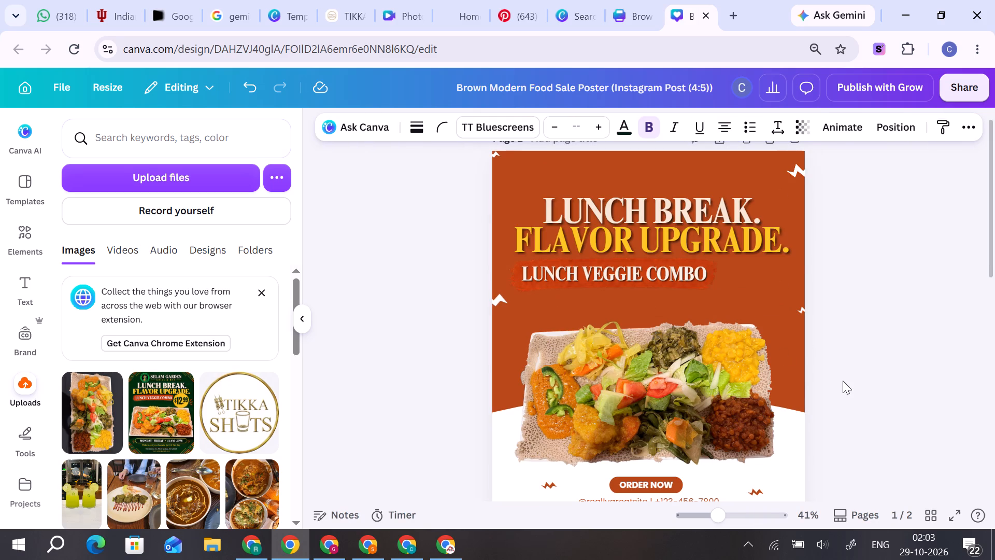
key(ctrl+v)
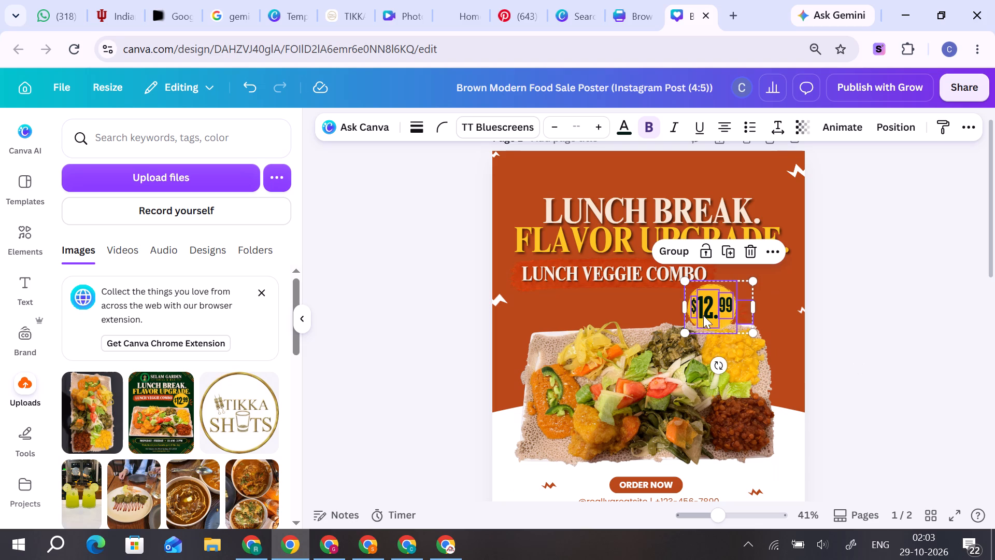
Enlarge the price badge to about 343 by 263 and place it beside the "LUNCH VEGGIE COMBO" banner, against the page's right edge.
drag(705, 315, 726, 291)
drag(772, 311, 814, 326)
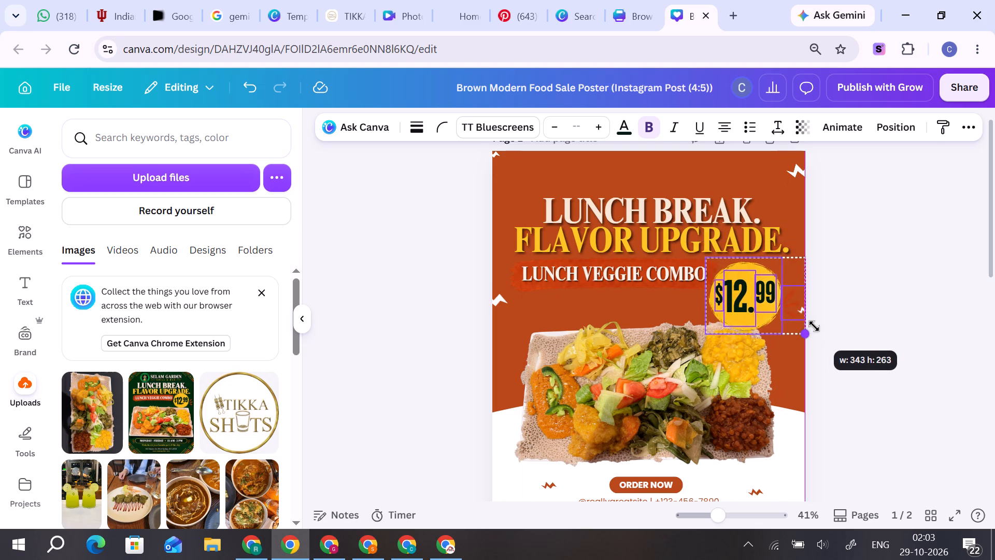
drag(814, 326, 816, 327)
click(842, 329)
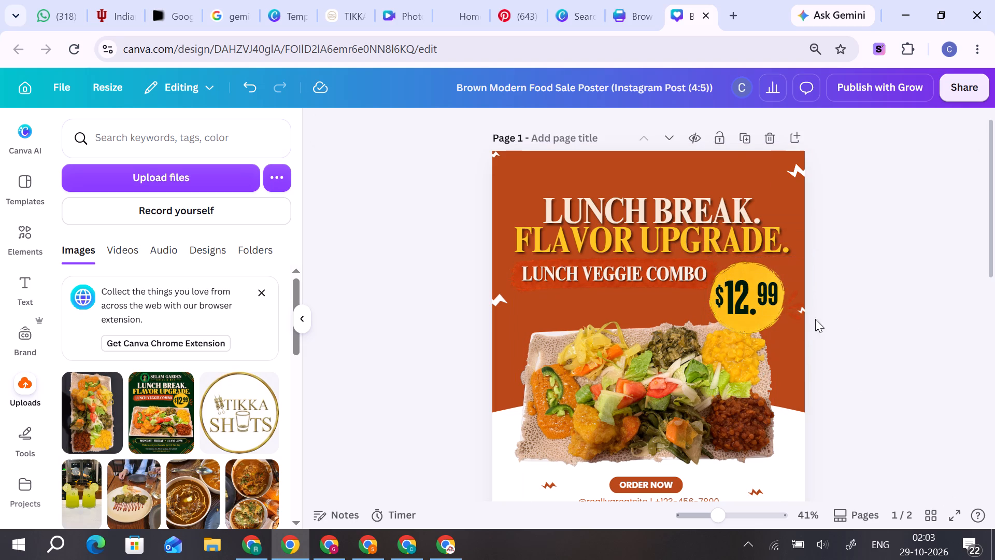
Recolor the price badge's accent strokes on page 1 to the design's yellow.
click(788, 298)
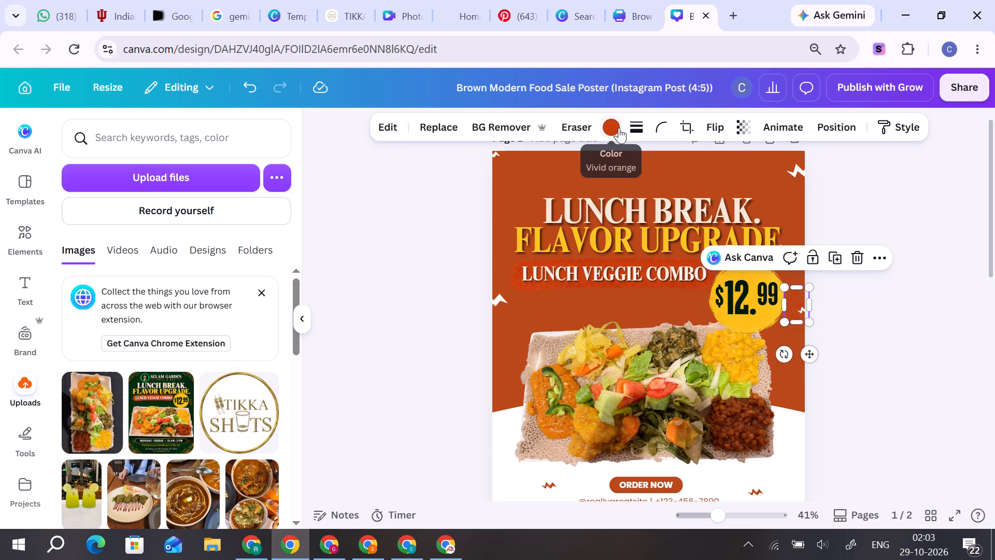
click(619, 128)
click(200, 231)
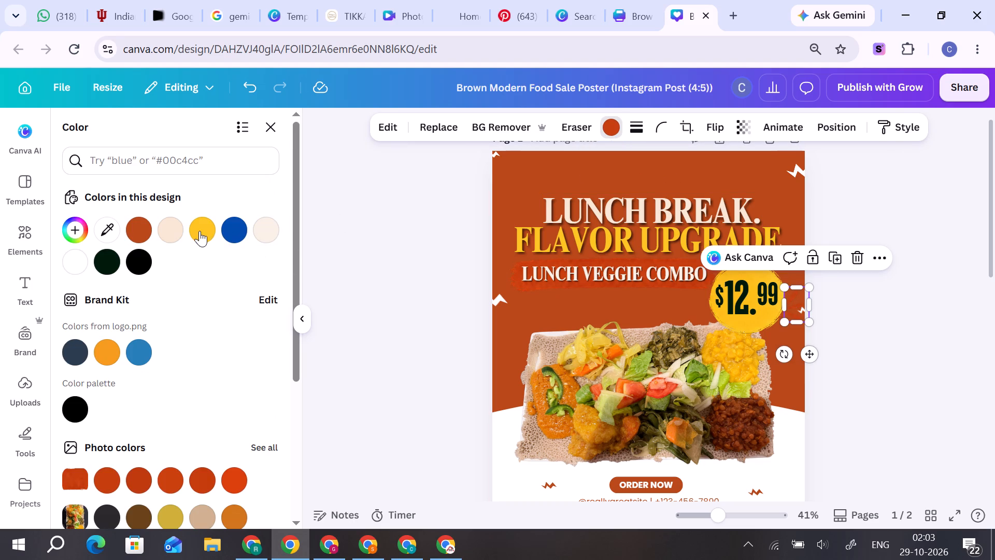
click(870, 324)
click(870, 324)
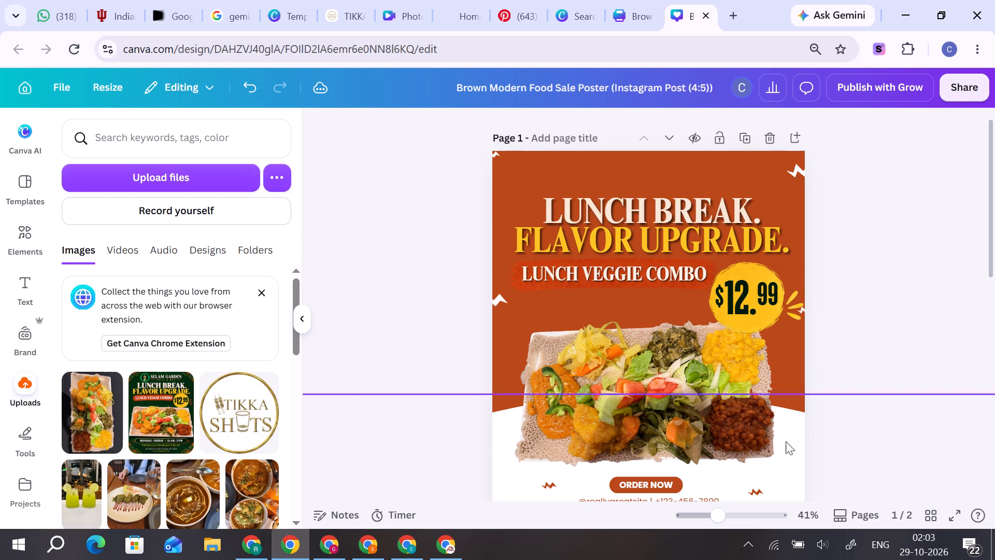
Move the yellow accent strokes up to the upper-right edge of the $12.99 badge.
drag(721, 517, 731, 519)
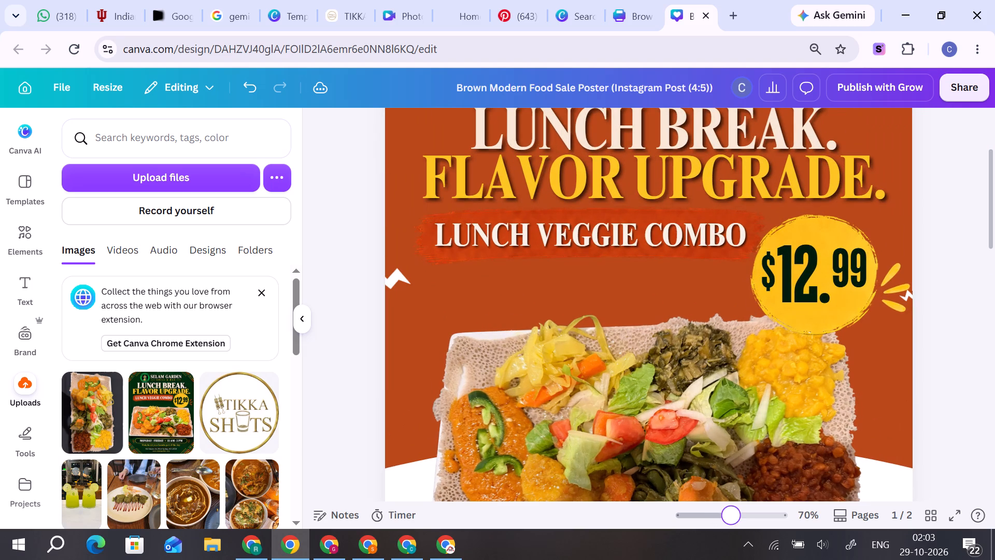
drag(893, 287, 890, 241)
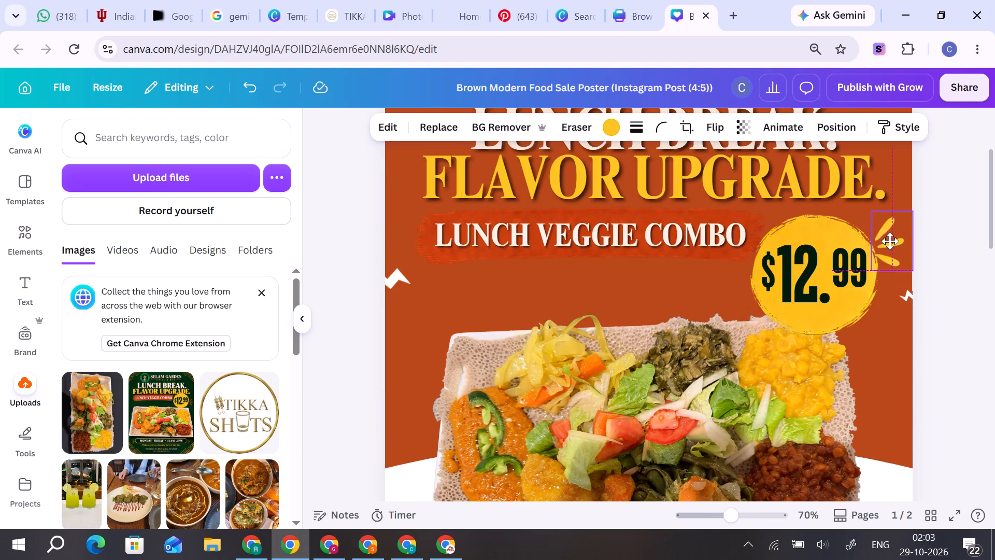
drag(890, 241, 888, 240)
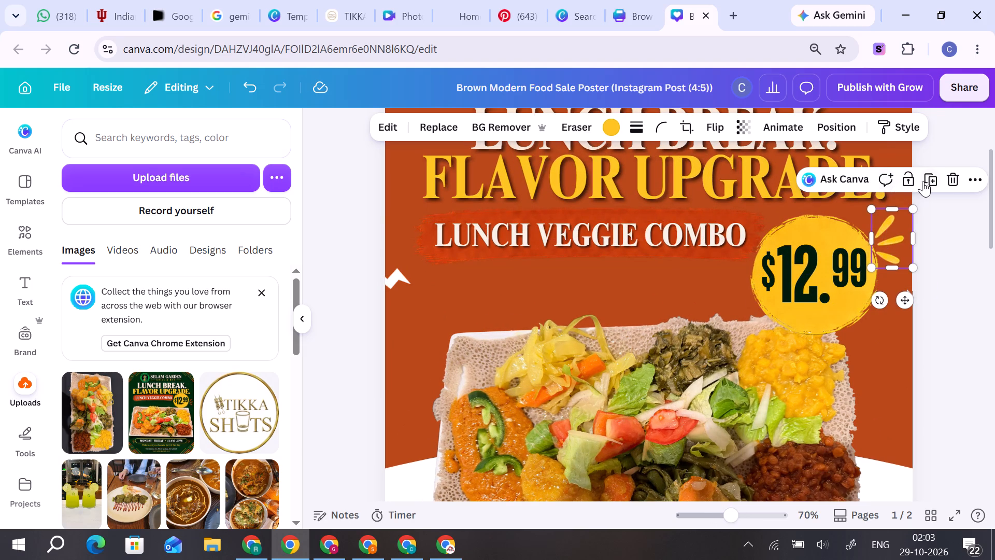
Duplicate the accent strokes, flip the copy horizontally, and place it at the badge's left edge rotated about -16°.
click(933, 182)
drag(899, 245, 731, 284)
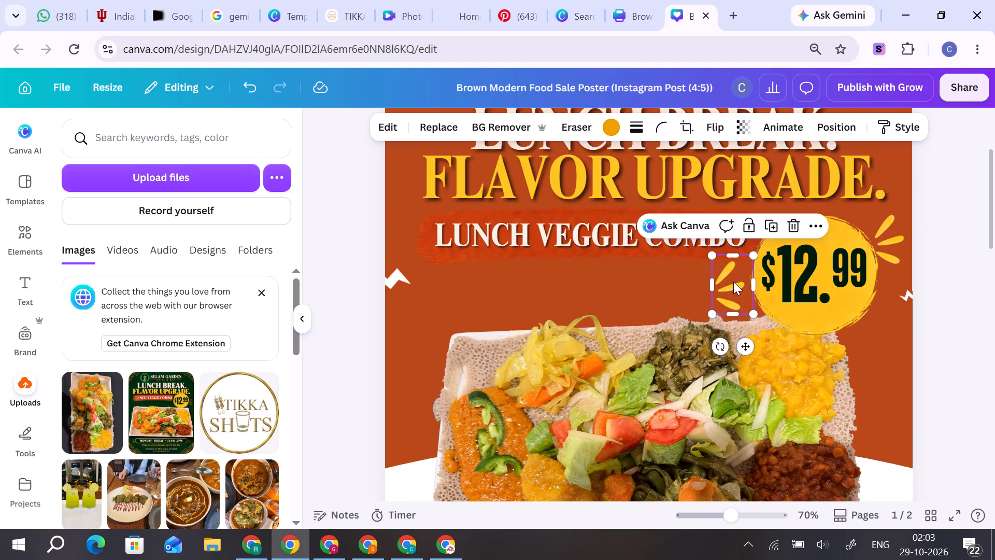
click(718, 129)
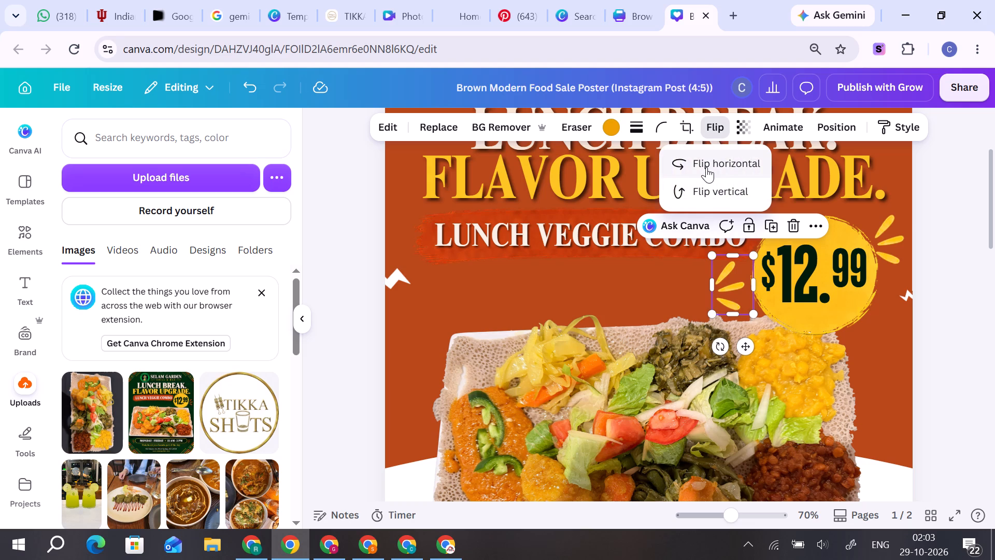
click(708, 167)
drag(735, 285, 735, 278)
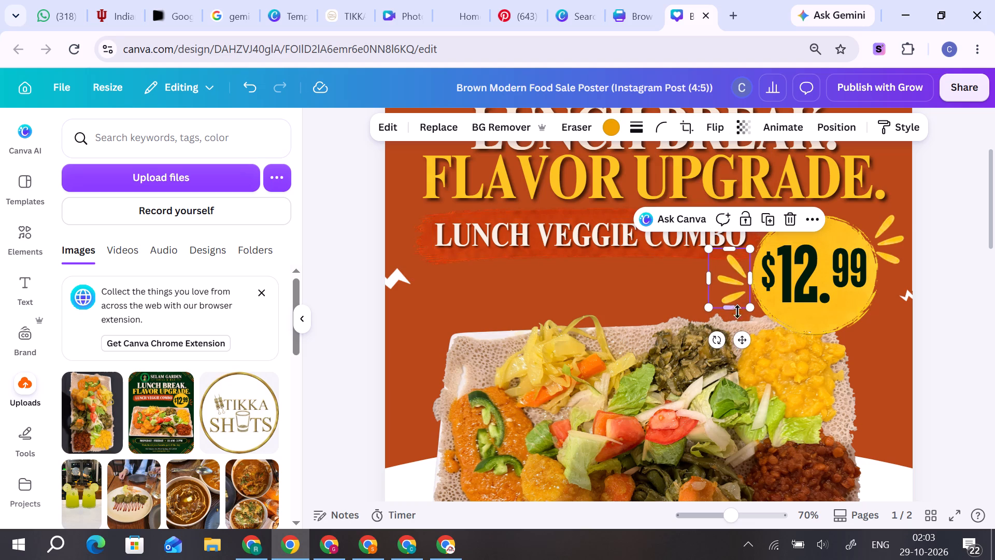
drag(717, 345, 736, 347)
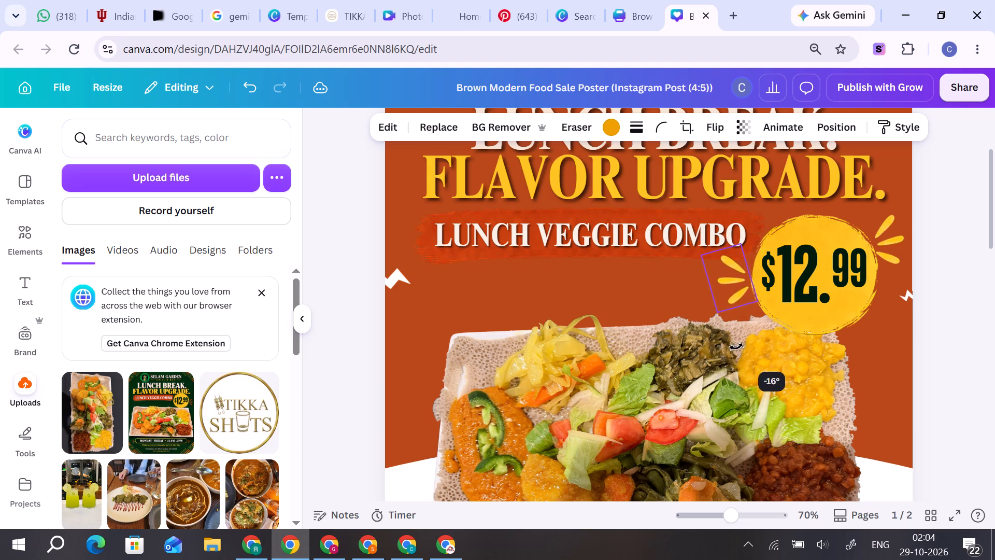
click(952, 299)
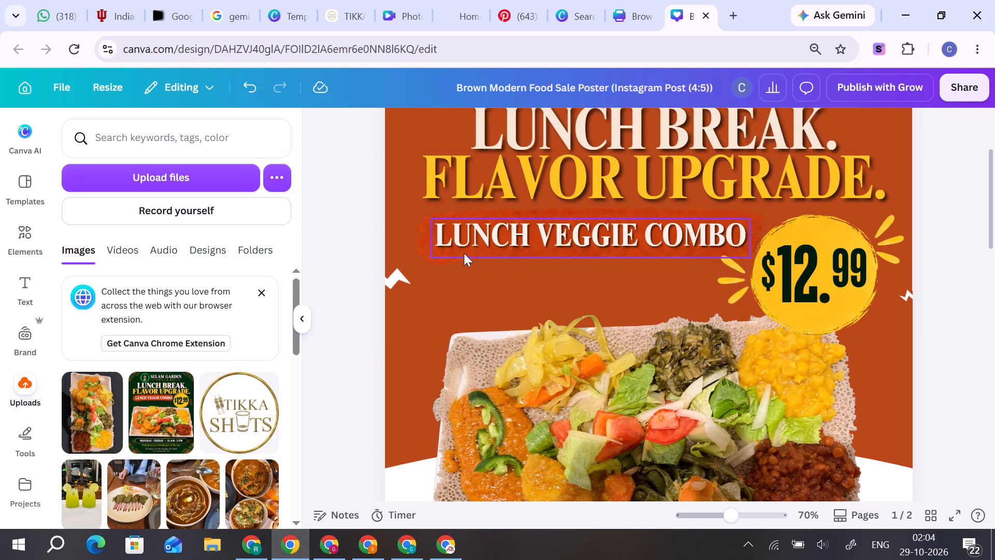
click(963, 243)
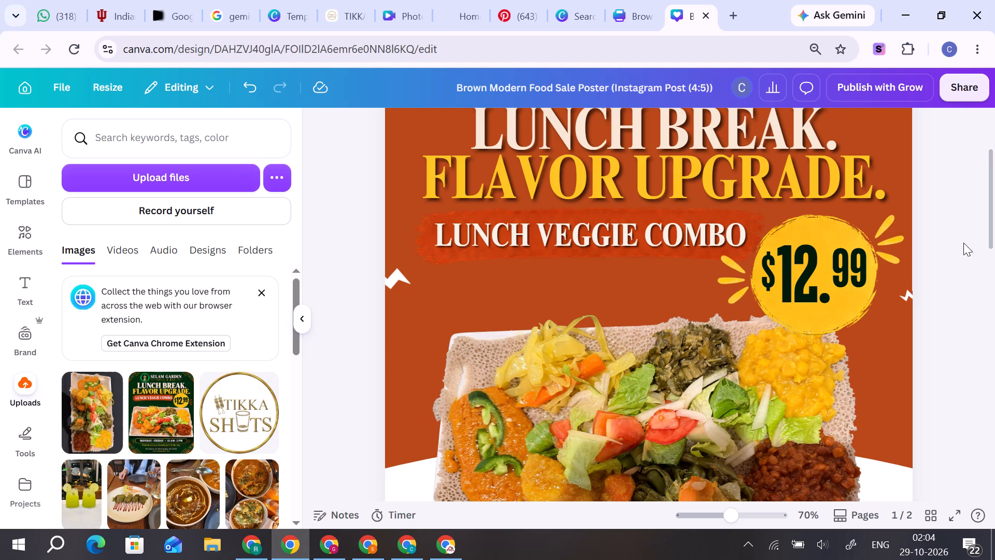
Copy the round Selam Garden logo with the "SELAM GARDEN" and "GRILL & BAR" texts from the page 2 flyer onto page 1.
drag(988, 223, 994, 294)
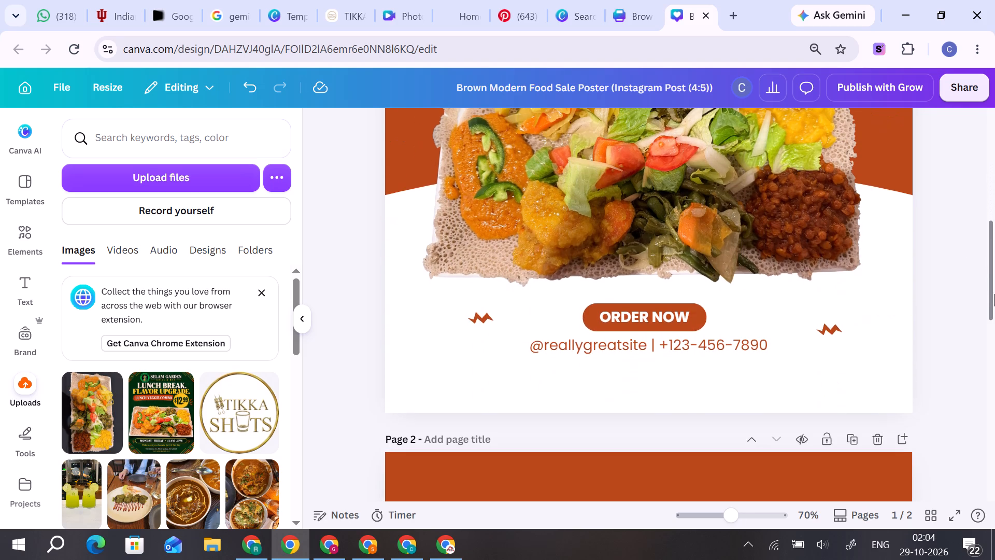
drag(994, 294, 994, 347)
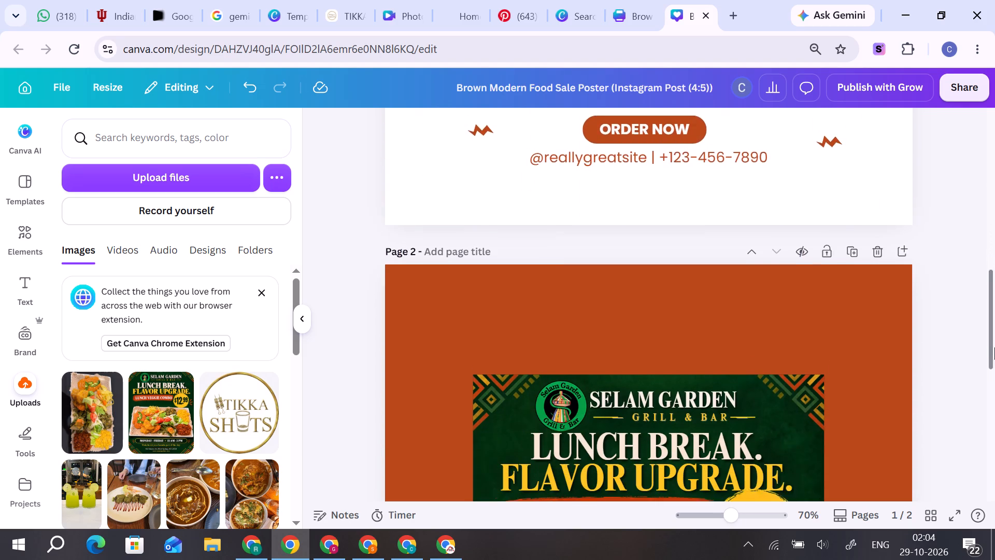
drag(994, 347, 994, 388)
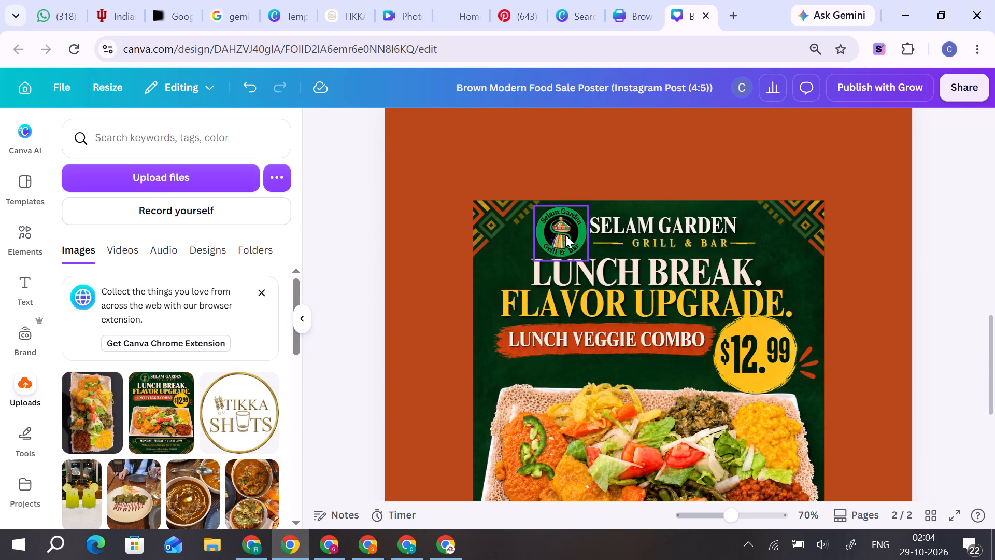
click(565, 235)
shift+click(653, 228)
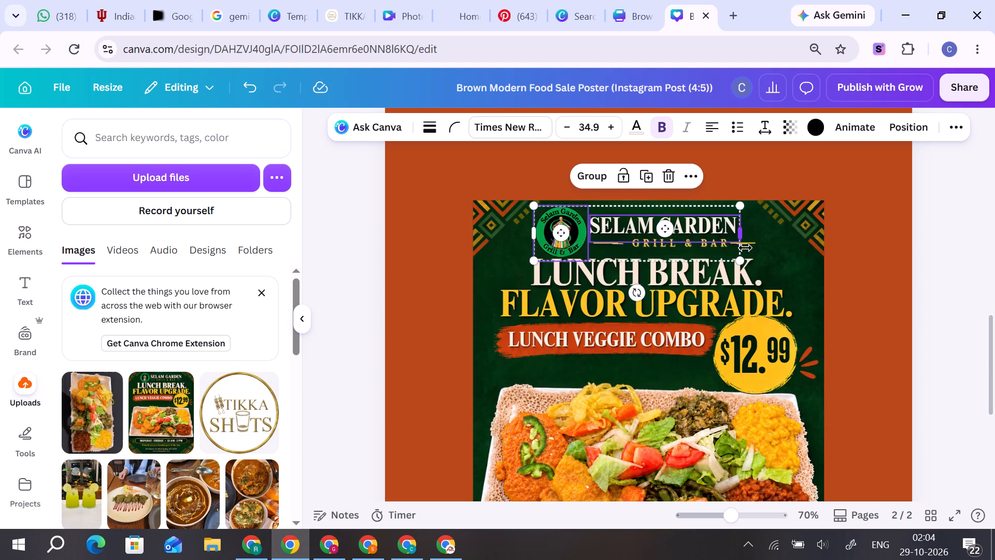
shift+click(721, 248)
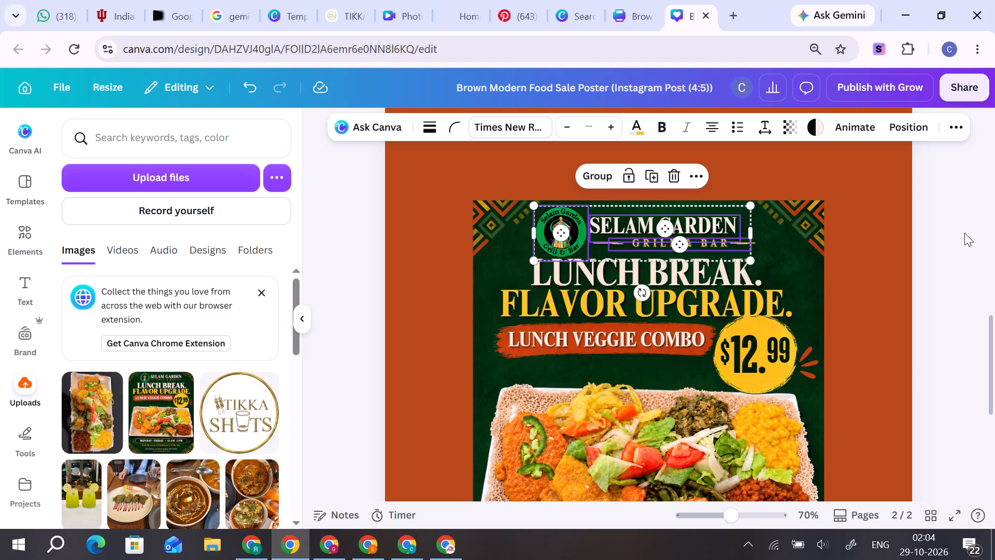
key(ctrl+c)
key(ctrl+c)
key(ctrl+c)
scroll(977, 309, up, 4)
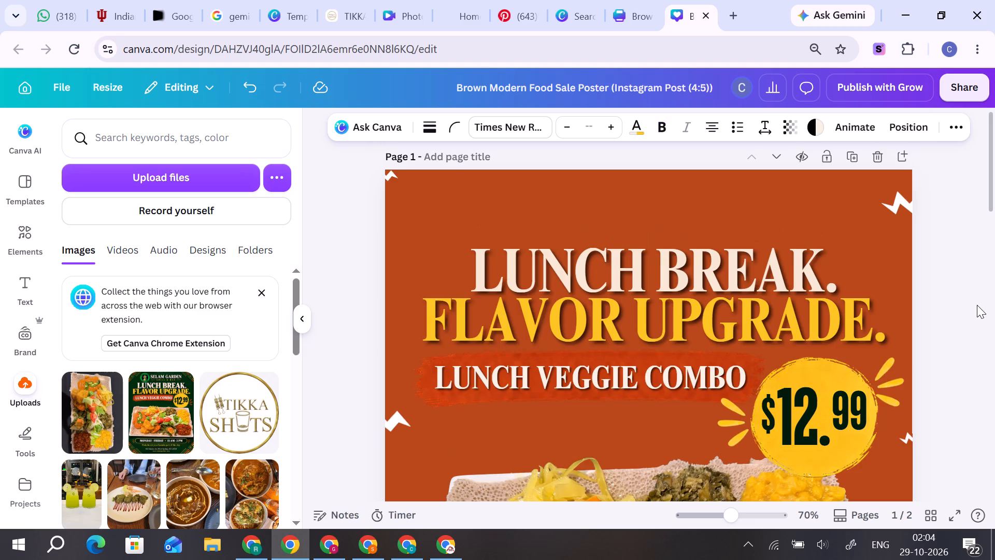
key(ctrl+v)
Position the logo and restaurant name together near the top of page 1, roughly centered above the "LUNCH BREAK." headline.
drag(706, 312, 707, 301)
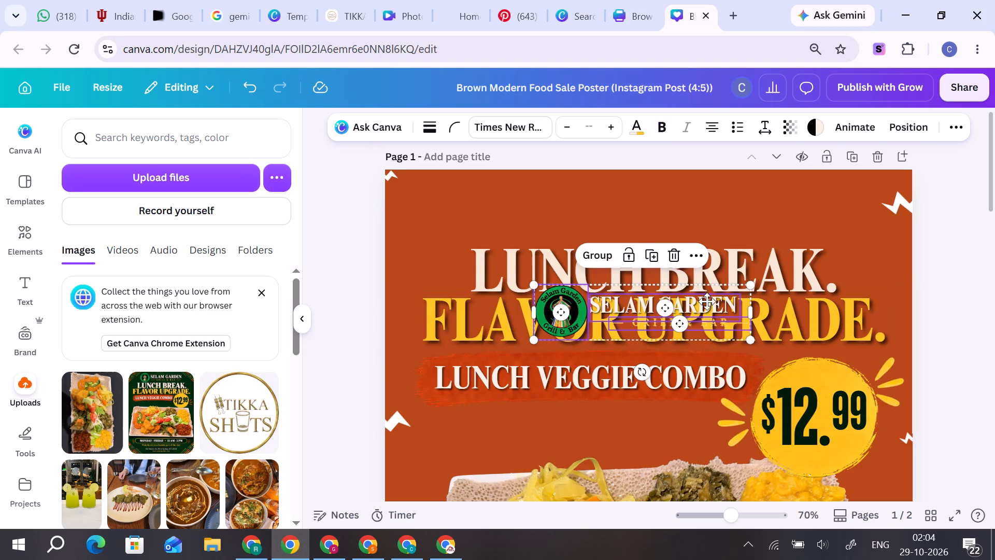
drag(707, 301, 703, 209)
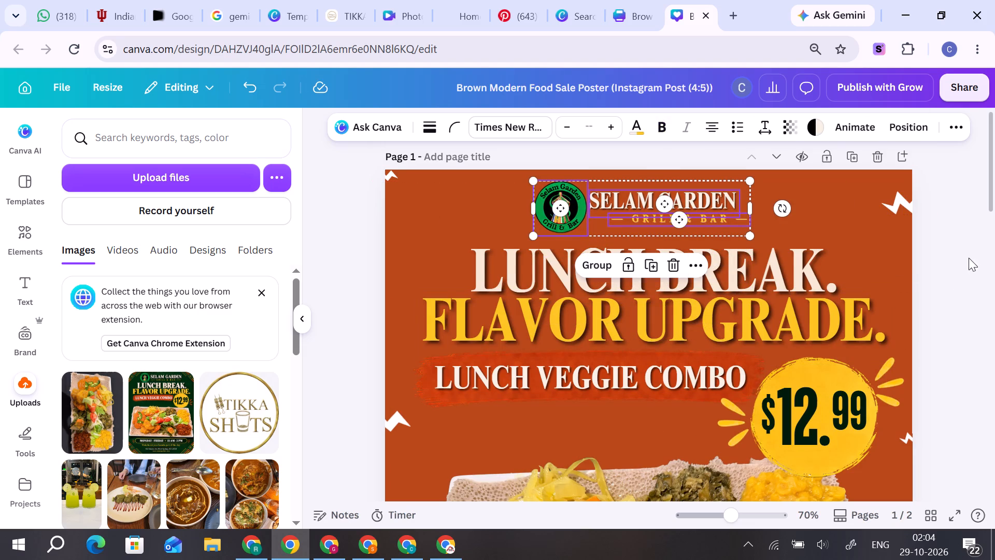
drag(723, 203, 733, 204)
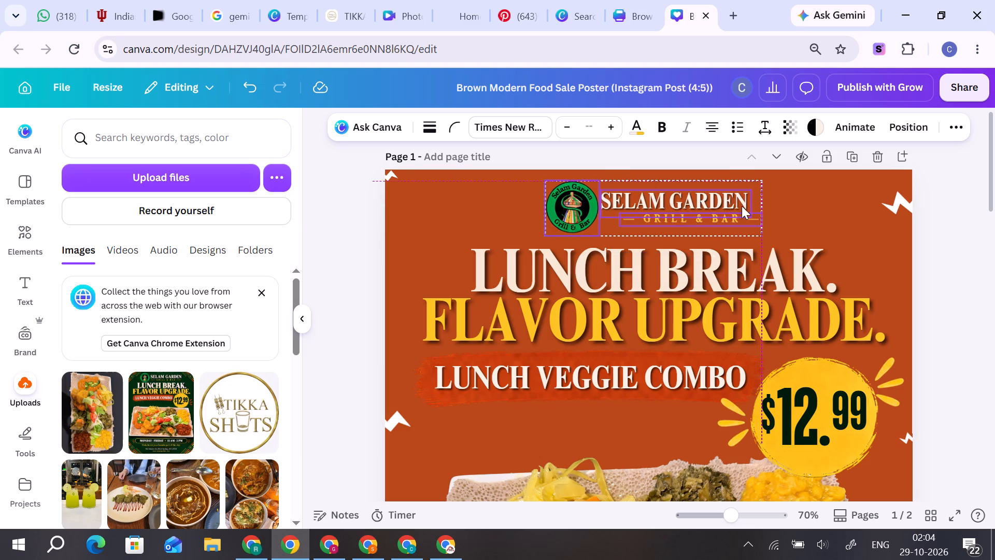
click(973, 253)
Copy the "MONDAY–FRIDAY • 11 AM–3 PM" text, its outlined pill and the red accent strokes at both ends from the page 2 flyer.
drag(994, 184, 994, 195)
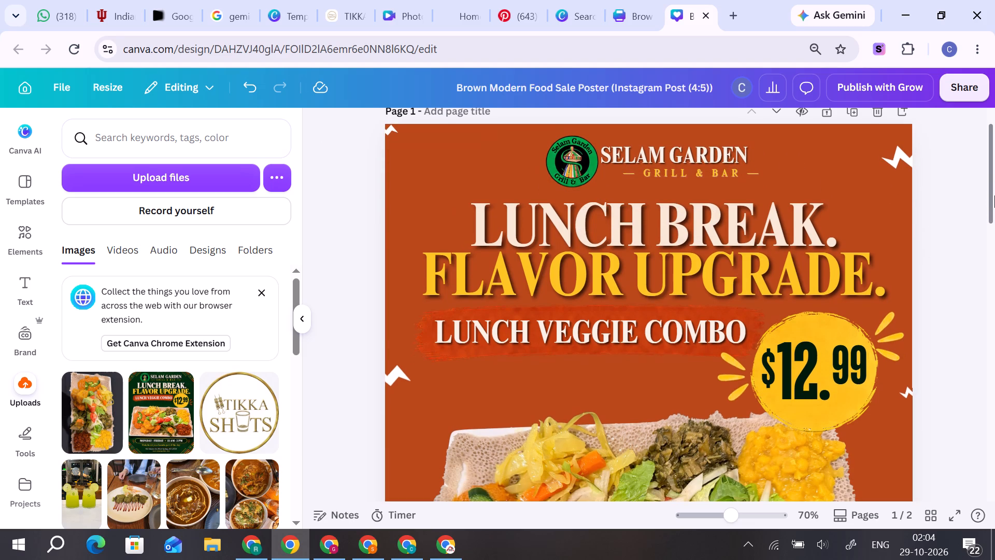
drag(994, 195, 994, 393)
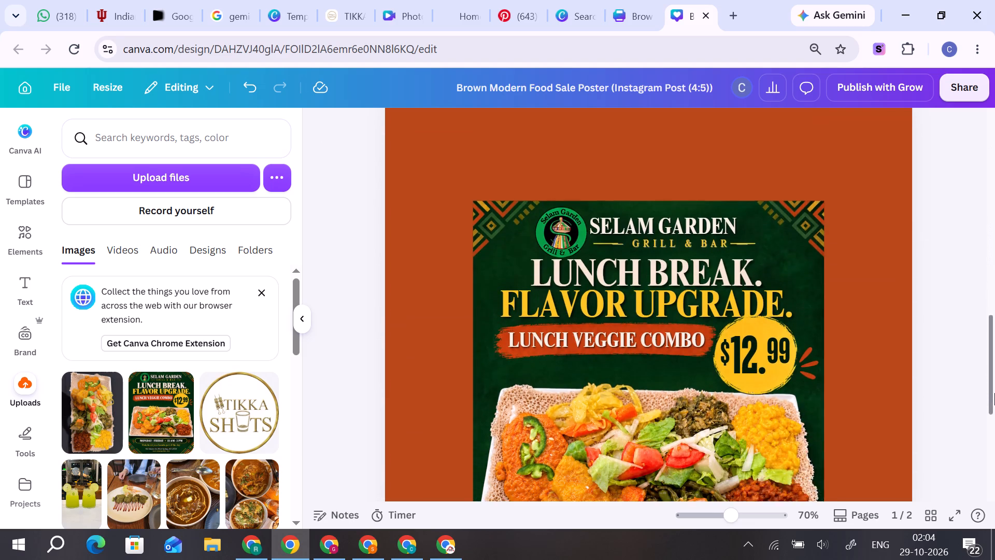
drag(994, 393, 994, 428)
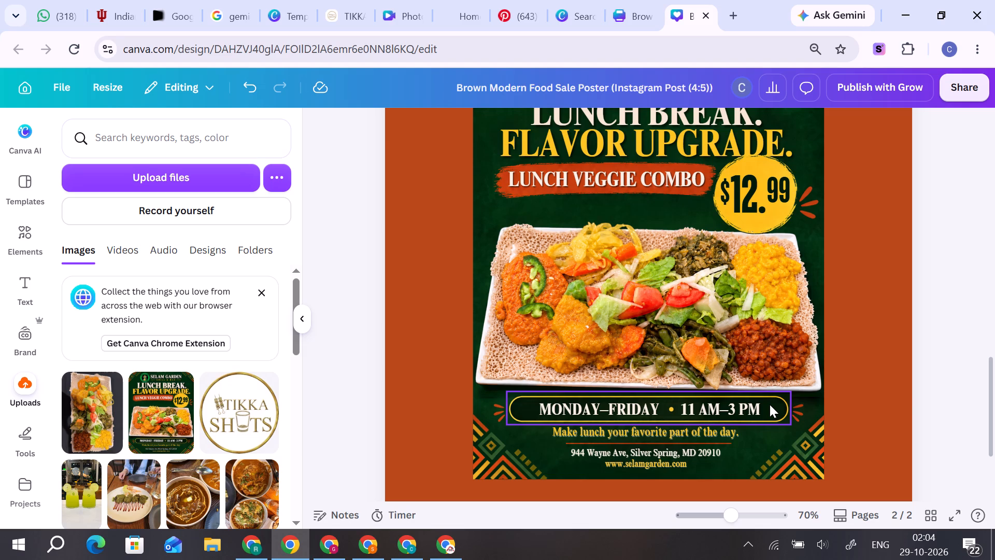
shift+click(770, 404)
shift+click(755, 411)
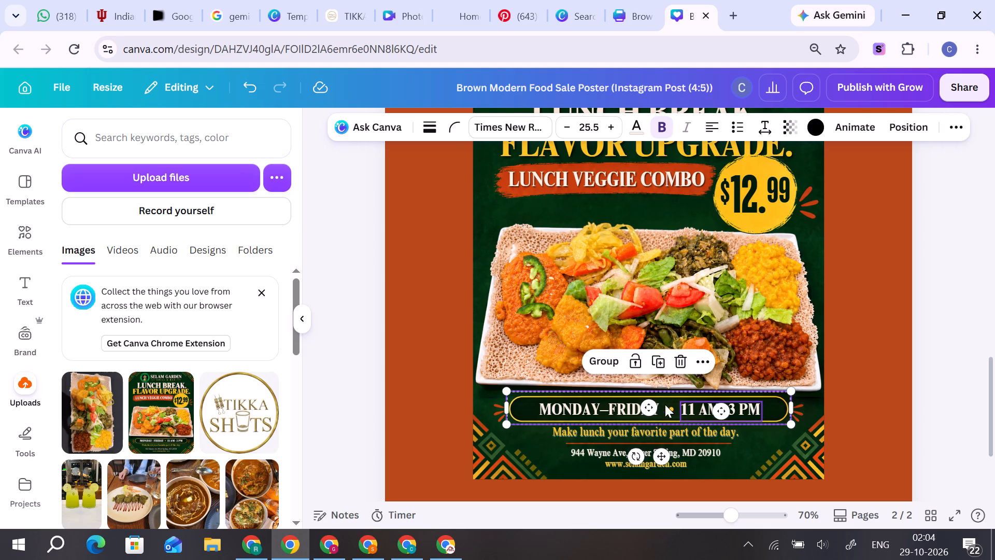
shift+click(671, 408)
shift+click(620, 408)
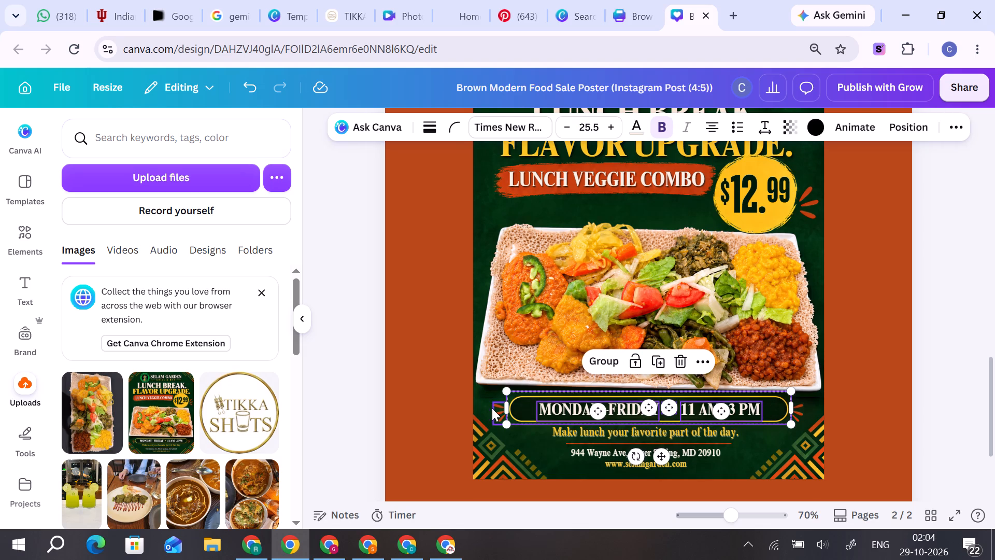
shift+click(491, 408)
click(964, 383)
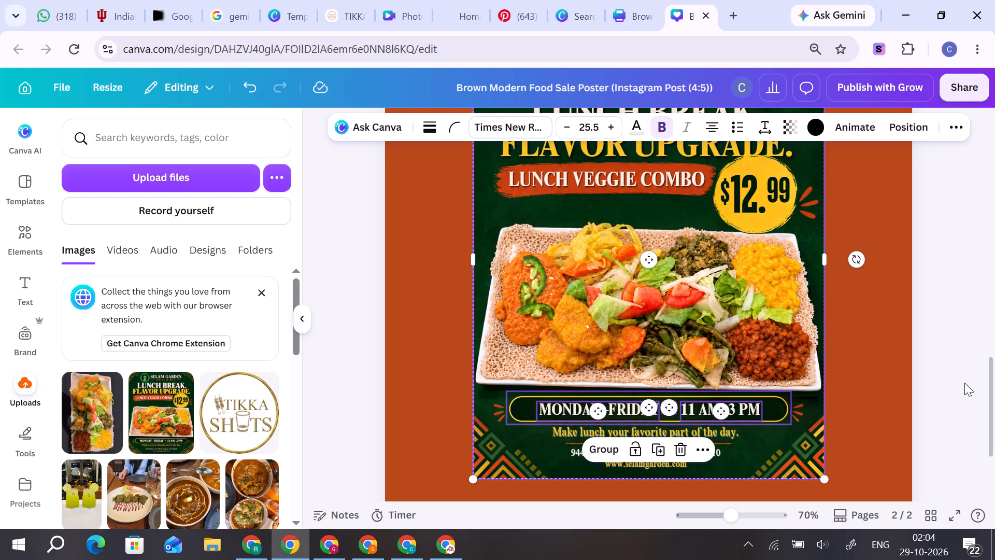
shift+click(800, 409)
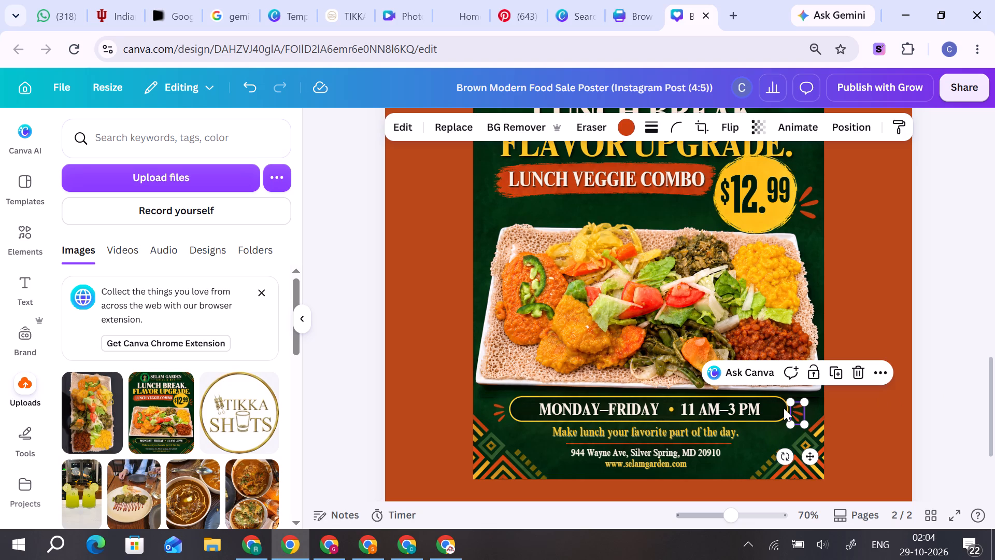
shift+click(783, 408)
shift+click(722, 411)
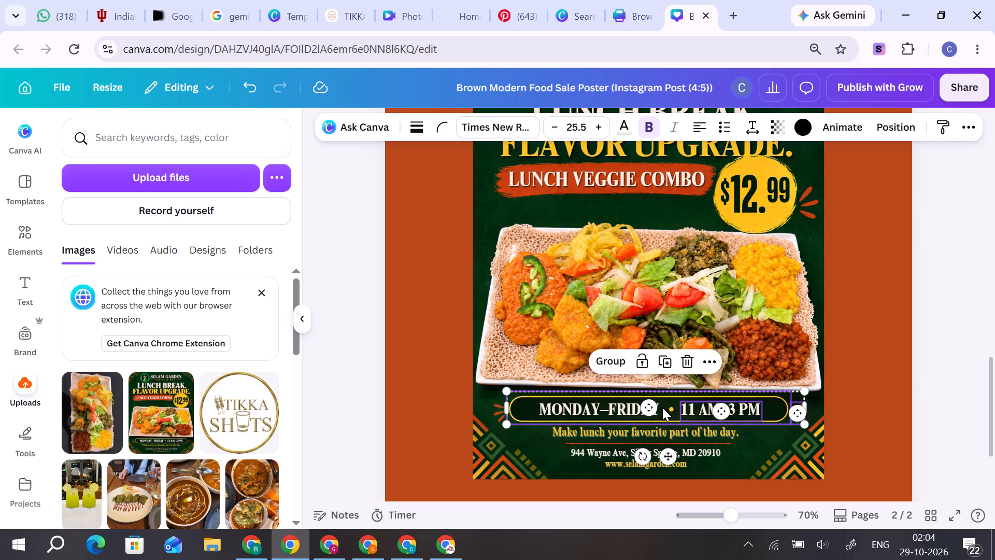
shift+click(664, 408)
shift+click(608, 408)
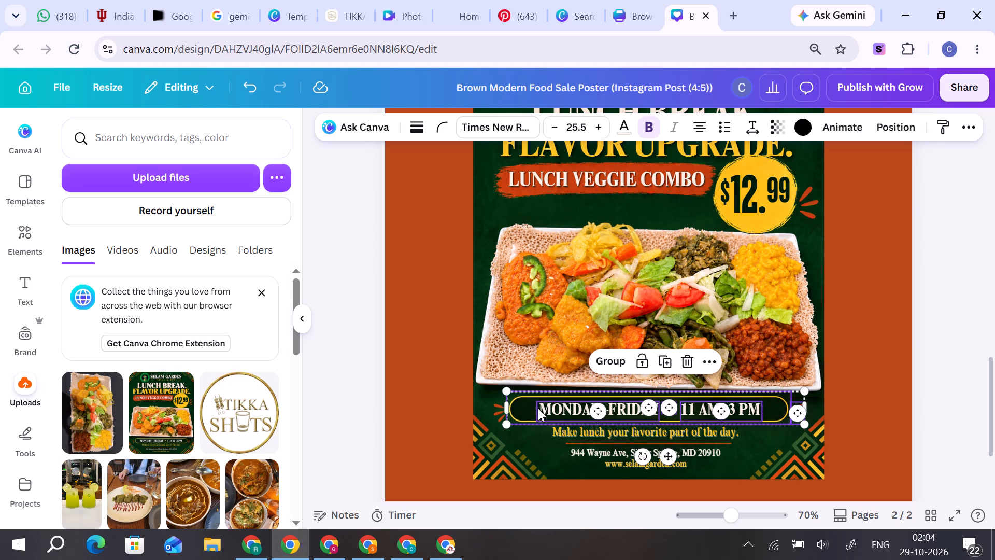
shift+click(495, 407)
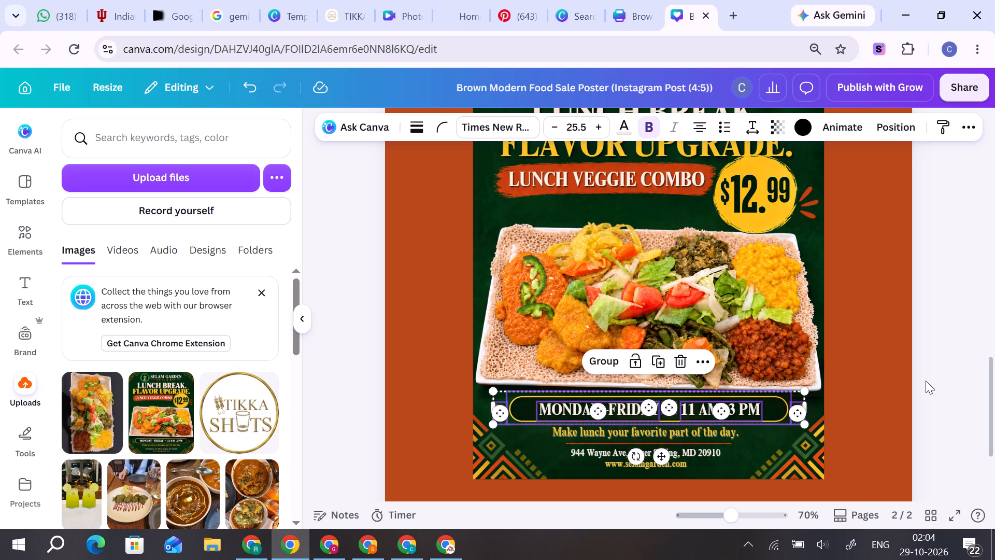
key(ctrl+c)
key(ctrl+c)
key(ctrl+c)
key(ctrl+c)
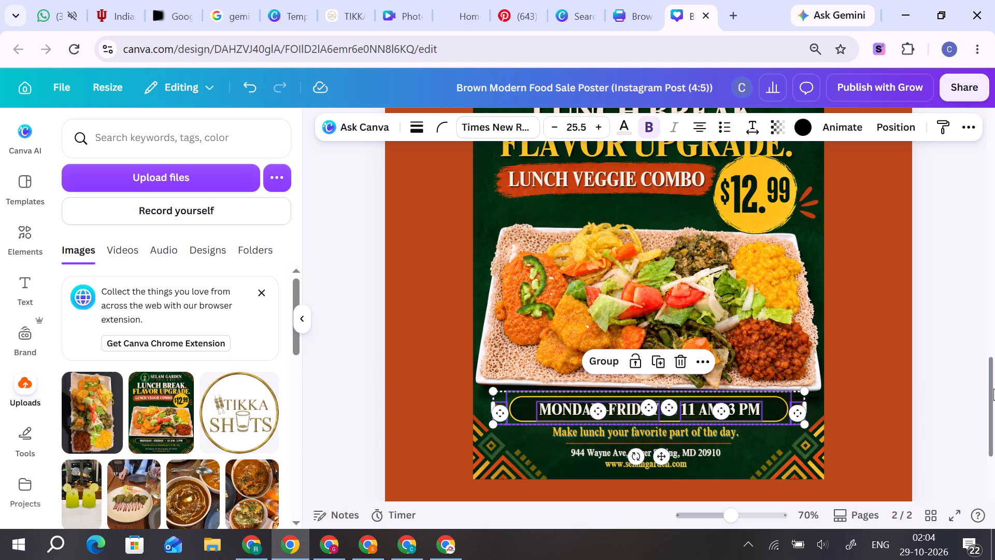
Delete the "ORDER NOW" label, its rounded shape and the placeholder contact line at the bottom of page 1.
drag(988, 388, 994, 239)
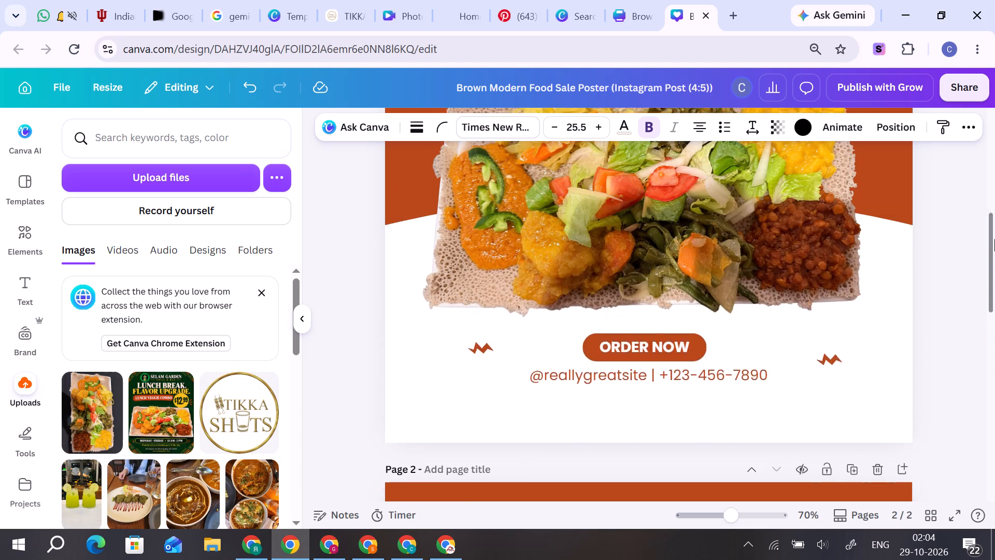
drag(994, 239, 994, 248)
click(674, 333)
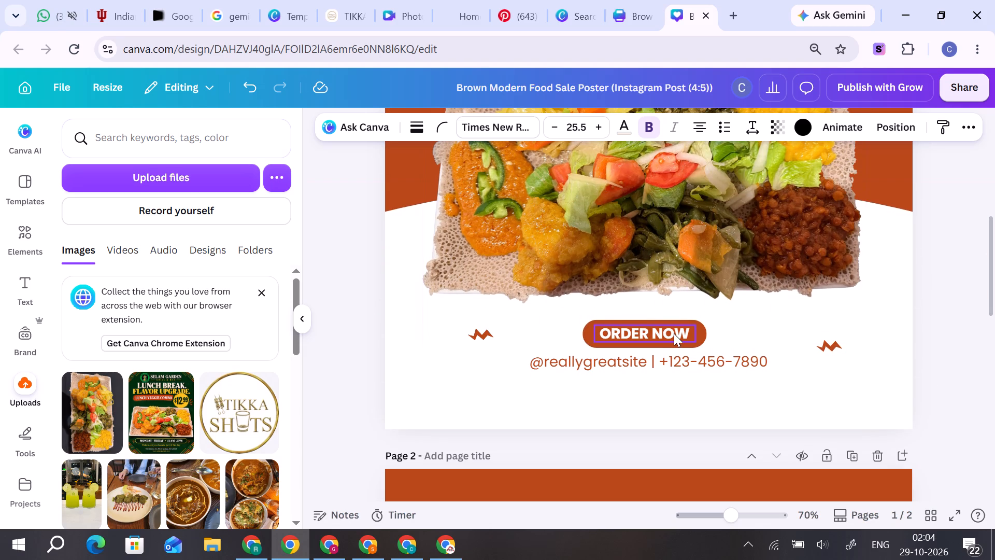
click(702, 292)
click(656, 332)
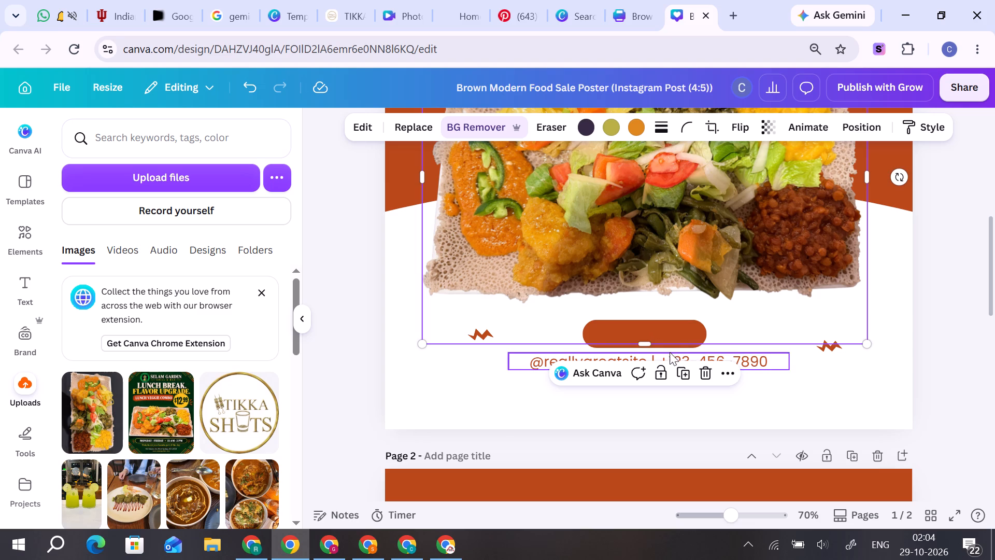
click(774, 356)
click(703, 327)
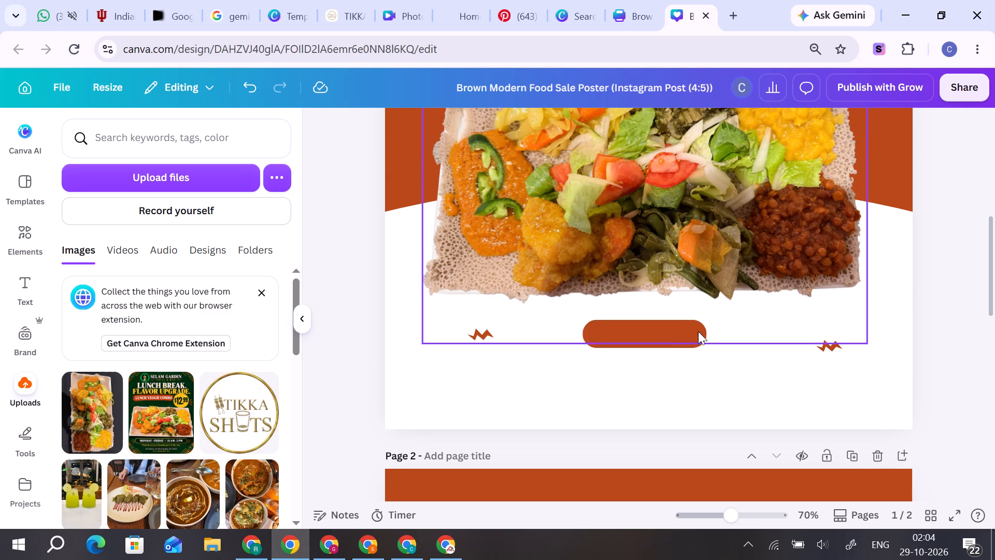
click(677, 345)
click(665, 293)
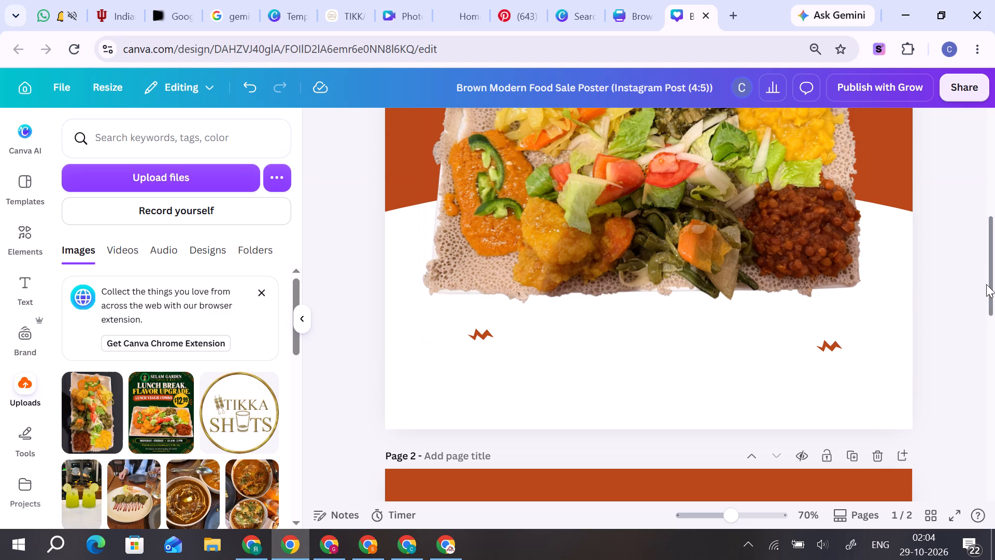
Paste the hours banner onto page 1 and place it just below the food platter, roughly centered.
key(ctrl+v)
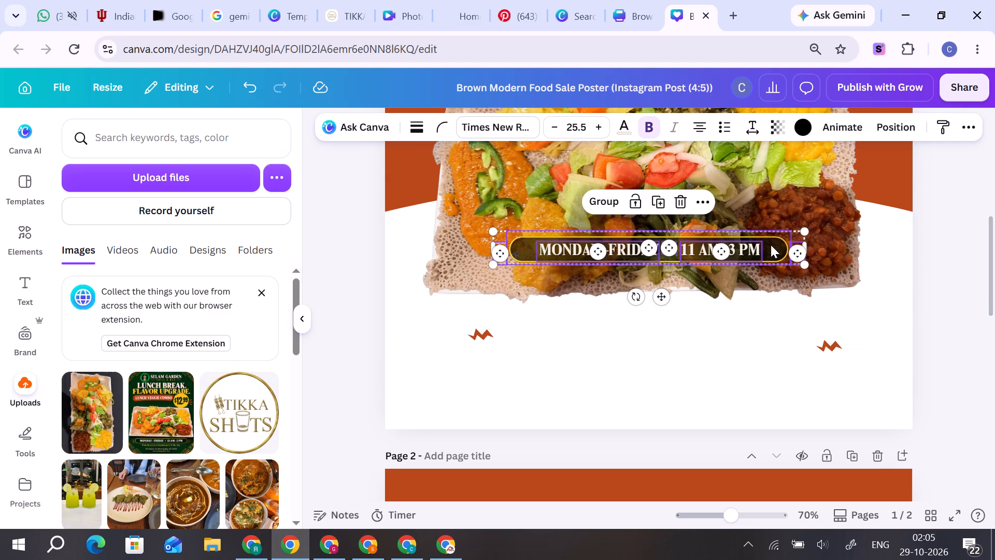
drag(772, 245, 764, 326)
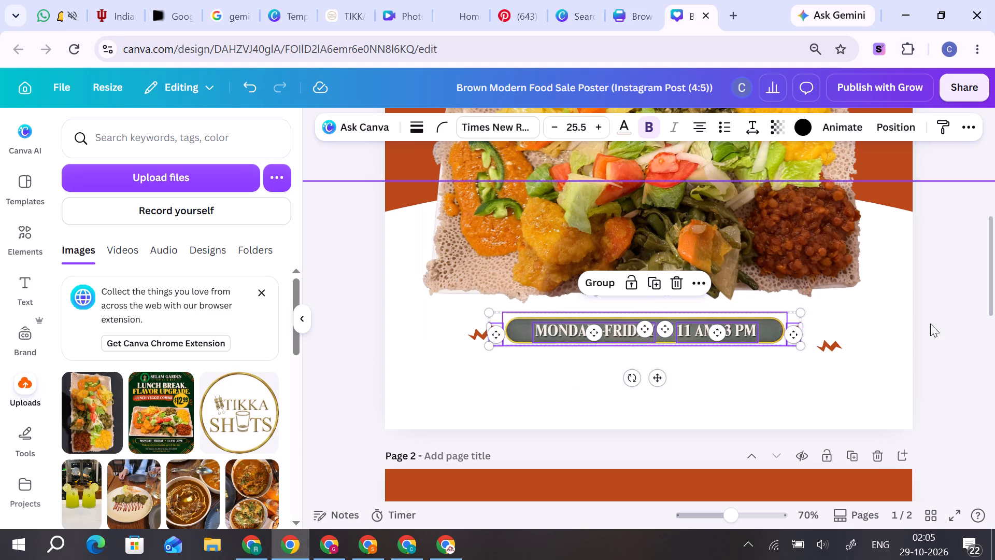
click(940, 322)
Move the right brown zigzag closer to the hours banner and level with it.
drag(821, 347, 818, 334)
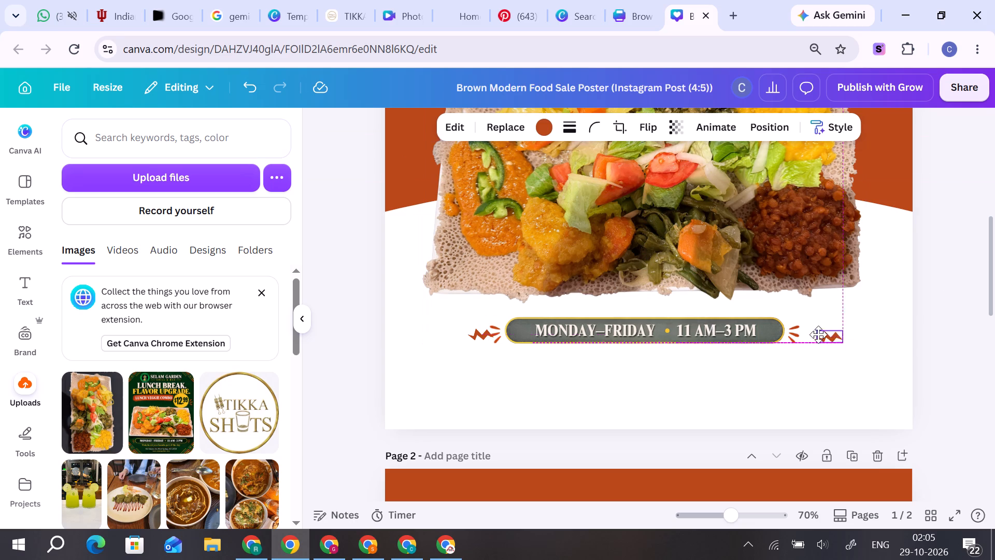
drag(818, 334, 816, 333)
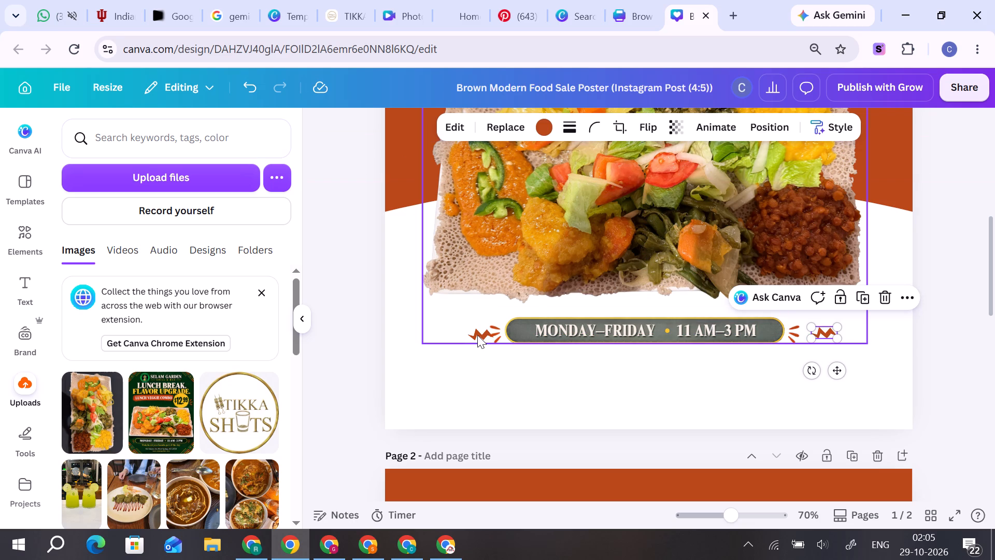
Crop the food photo's bottom edge to just above the hours banner, and move the left zigzag out to the page's left edge.
click(485, 321)
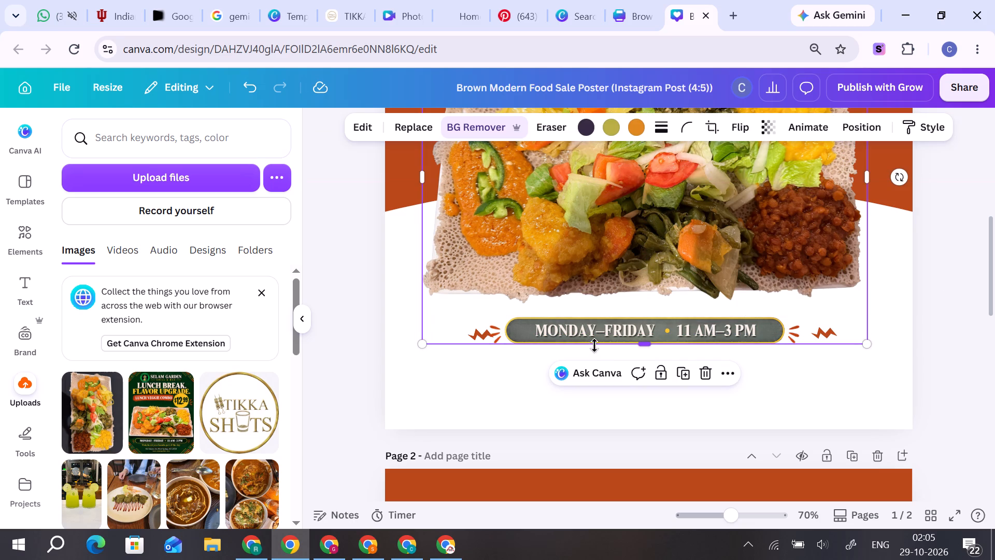
drag(596, 343, 599, 316)
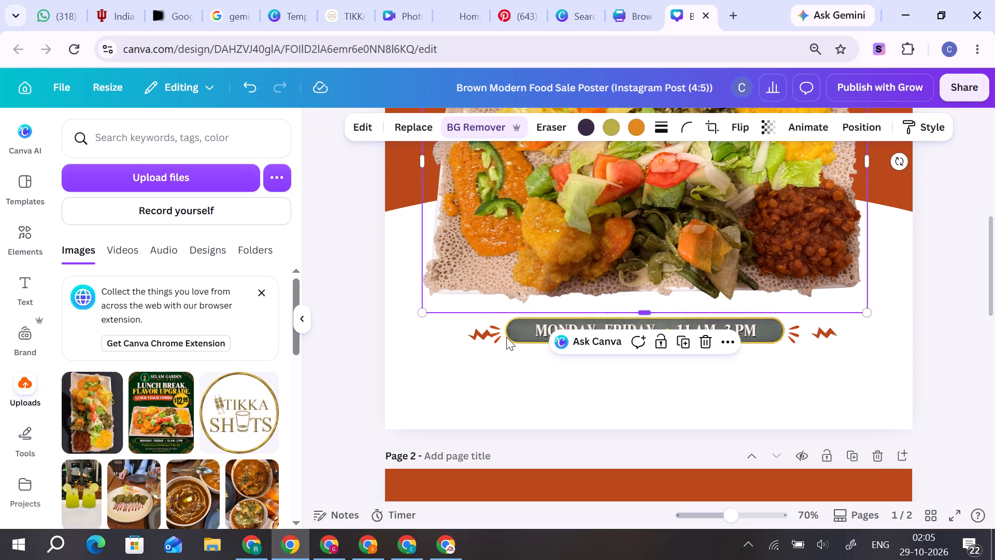
click(473, 336)
drag(497, 376, 407, 386)
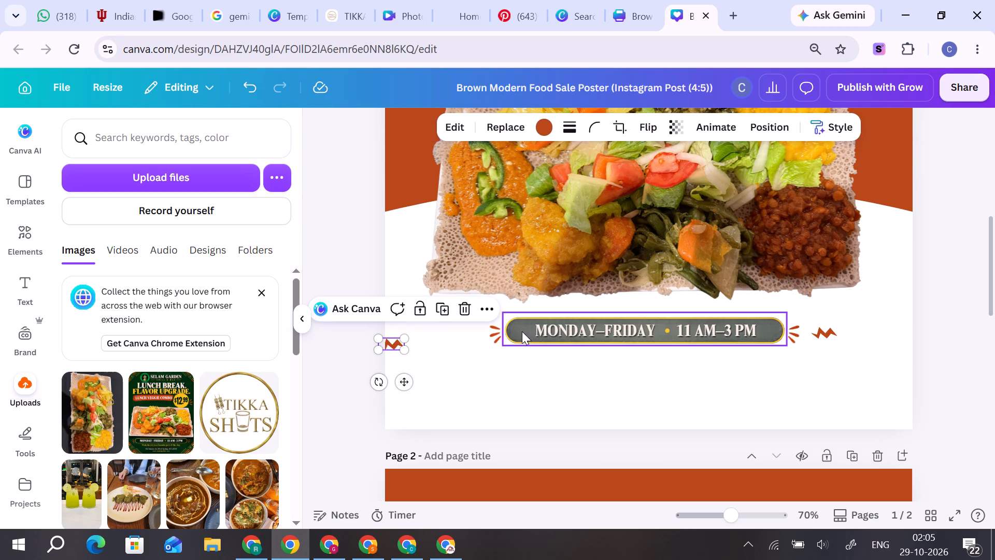
Change the brown/gold outline color of the hours banner to the design's dark green.
click(518, 330)
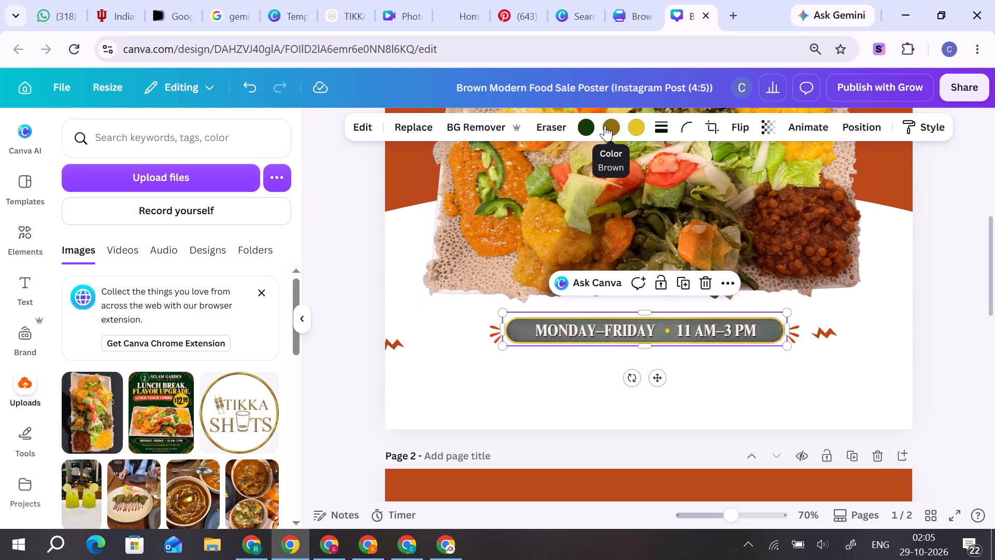
click(605, 125)
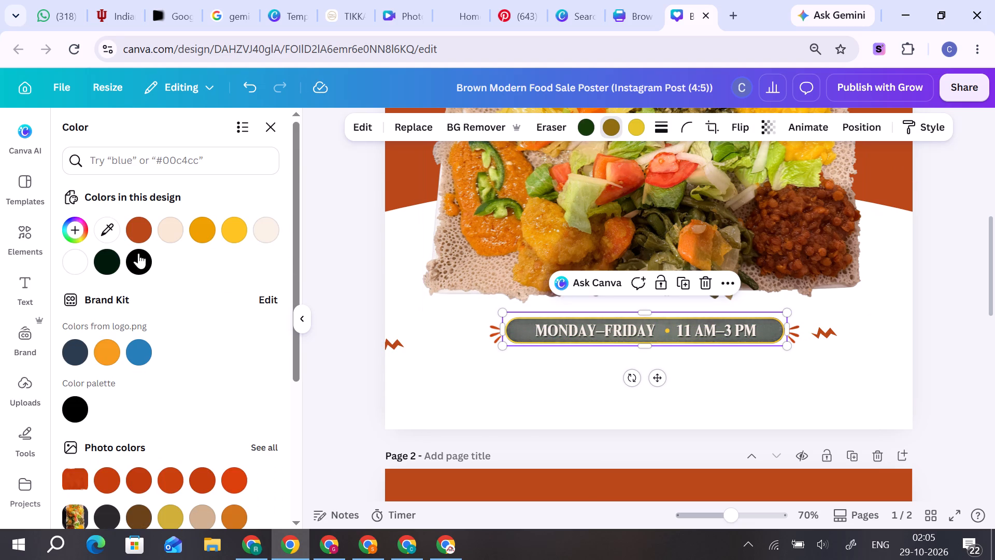
click(136, 265)
click(111, 269)
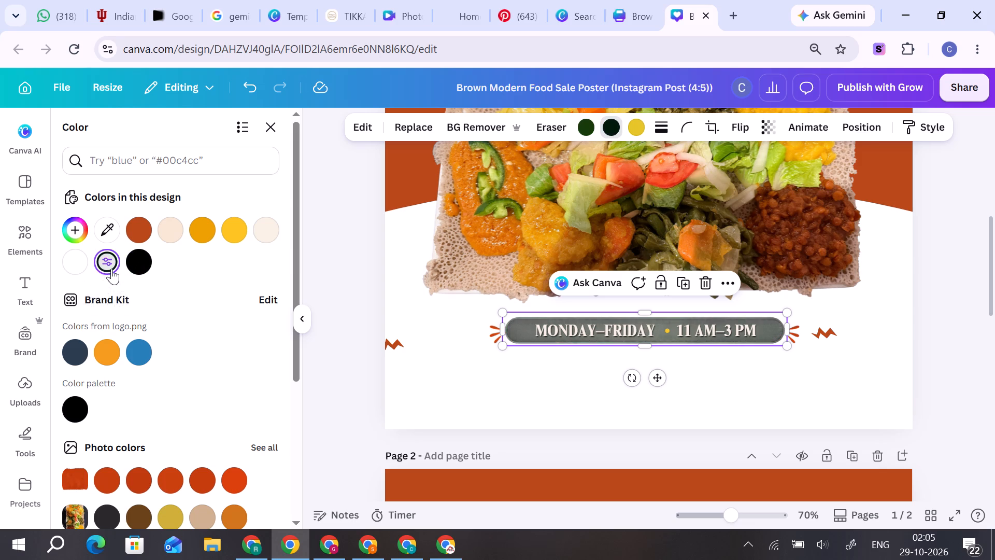
click(947, 334)
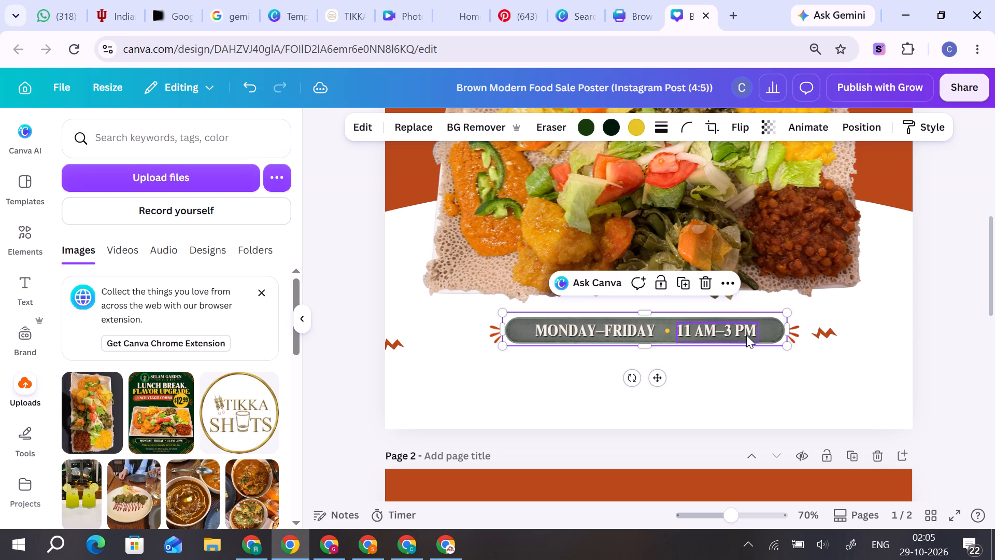
click(956, 303)
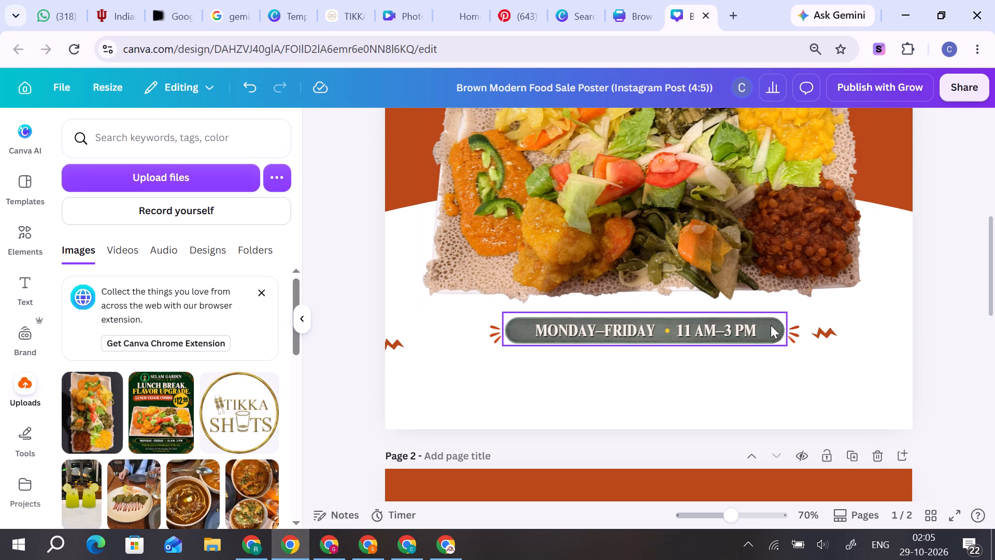
Move the right zigzag outward near the page's right edge, about level with the hours banner.
drag(822, 330, 885, 323)
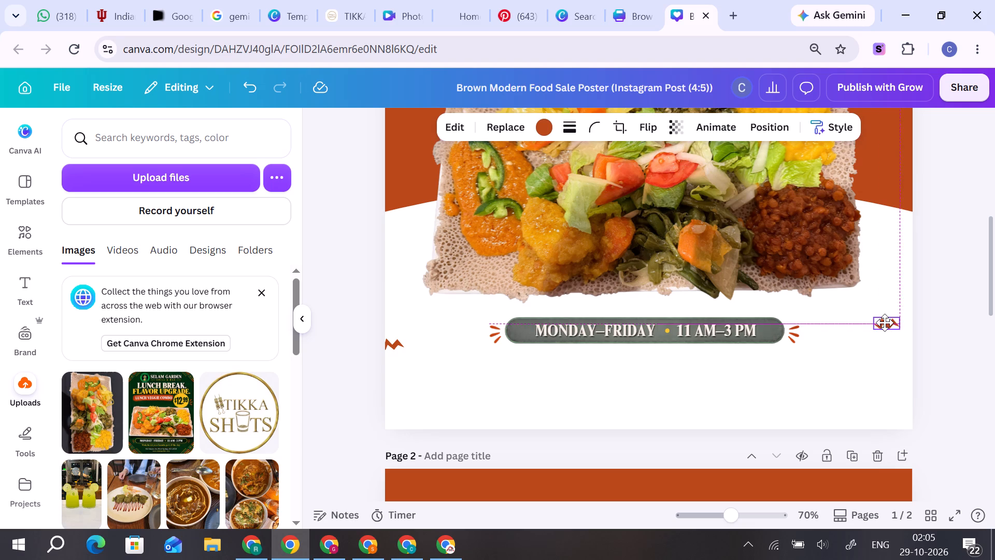
drag(885, 323, 882, 324)
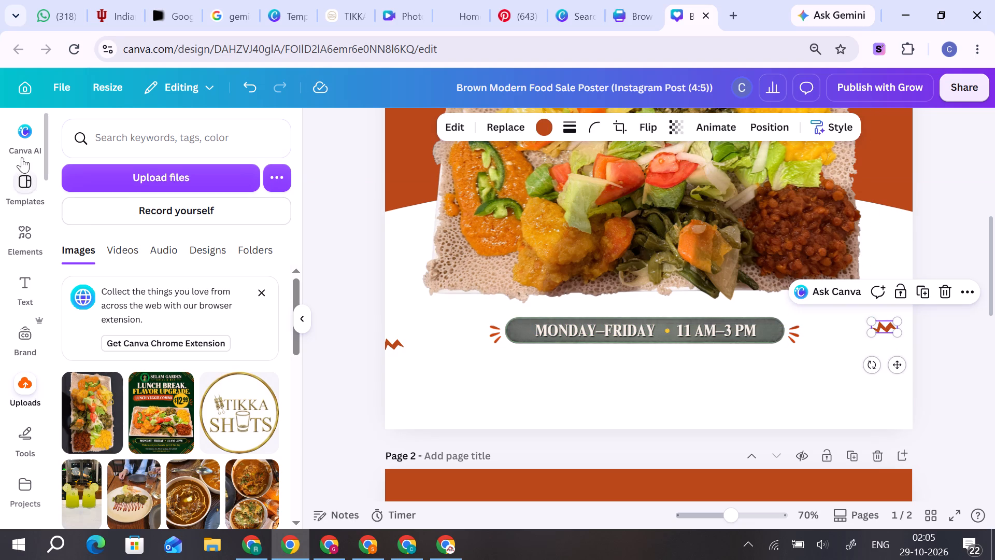
Open the full collection of recently used elements.
click(32, 249)
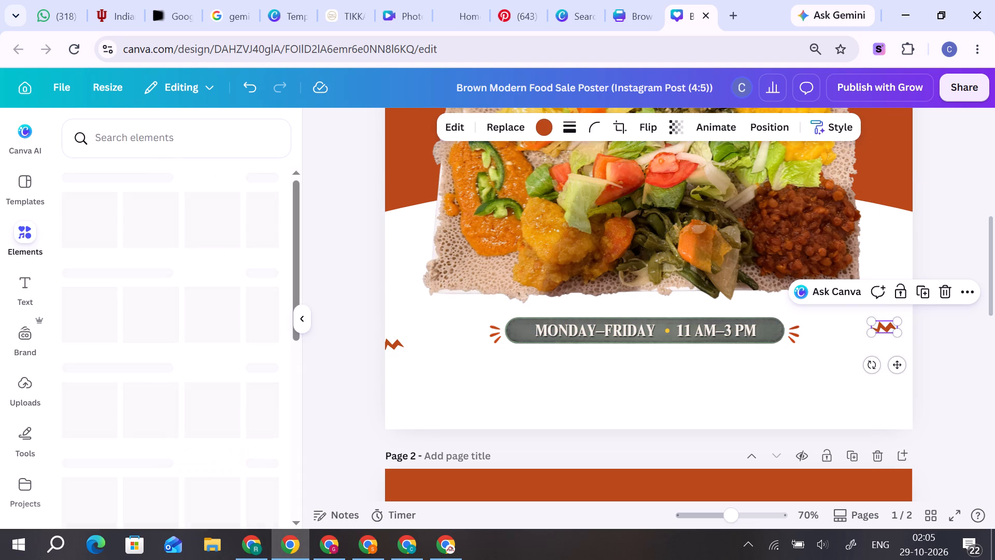
click(186, 136)
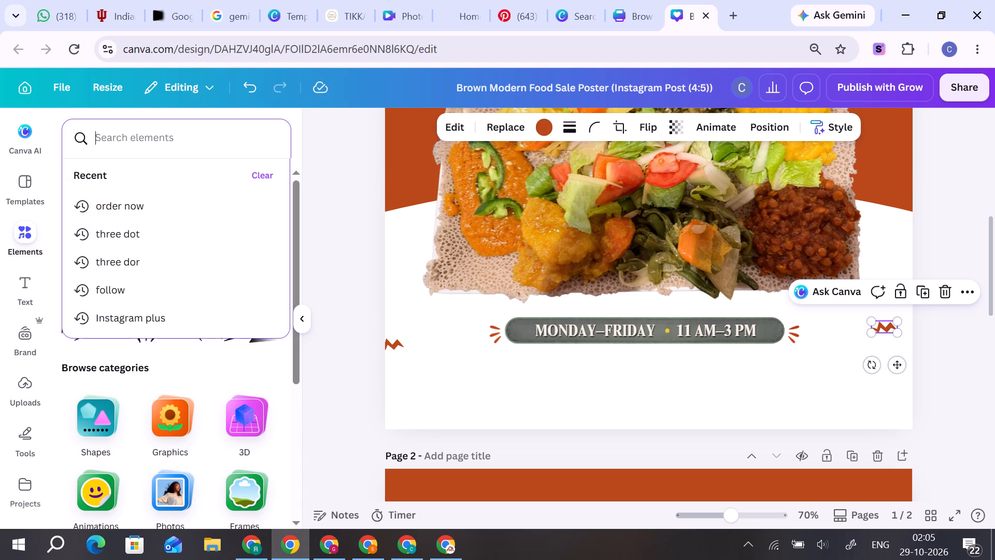
click(357, 178)
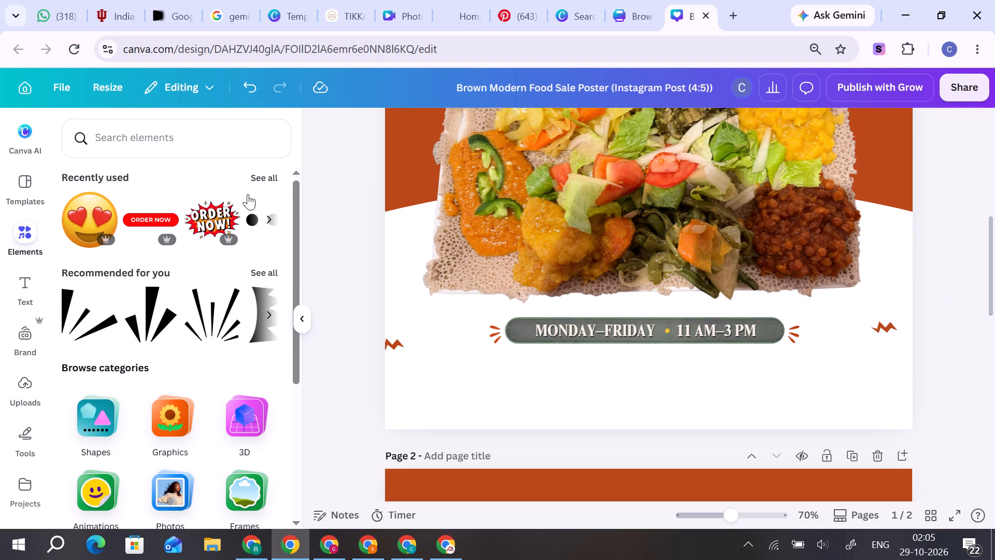
click(259, 177)
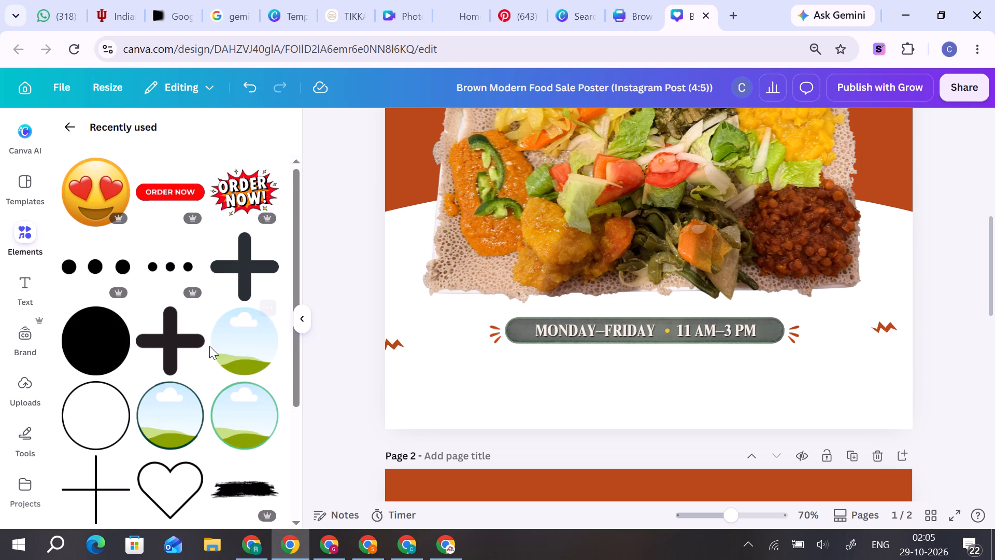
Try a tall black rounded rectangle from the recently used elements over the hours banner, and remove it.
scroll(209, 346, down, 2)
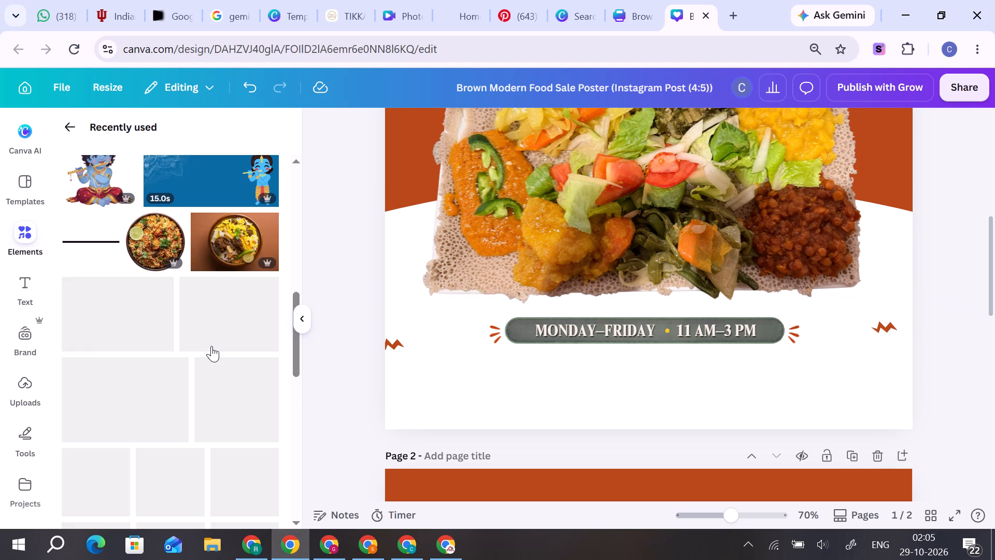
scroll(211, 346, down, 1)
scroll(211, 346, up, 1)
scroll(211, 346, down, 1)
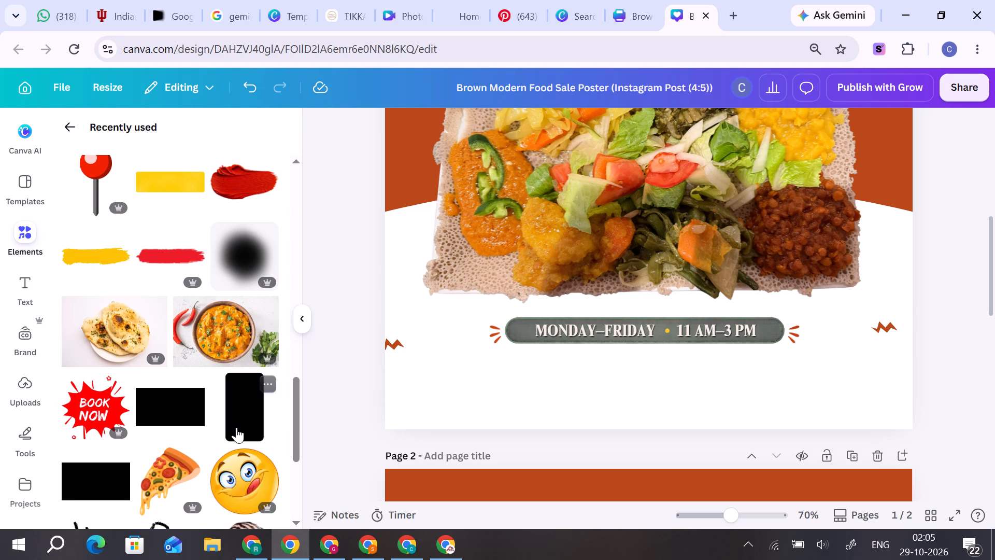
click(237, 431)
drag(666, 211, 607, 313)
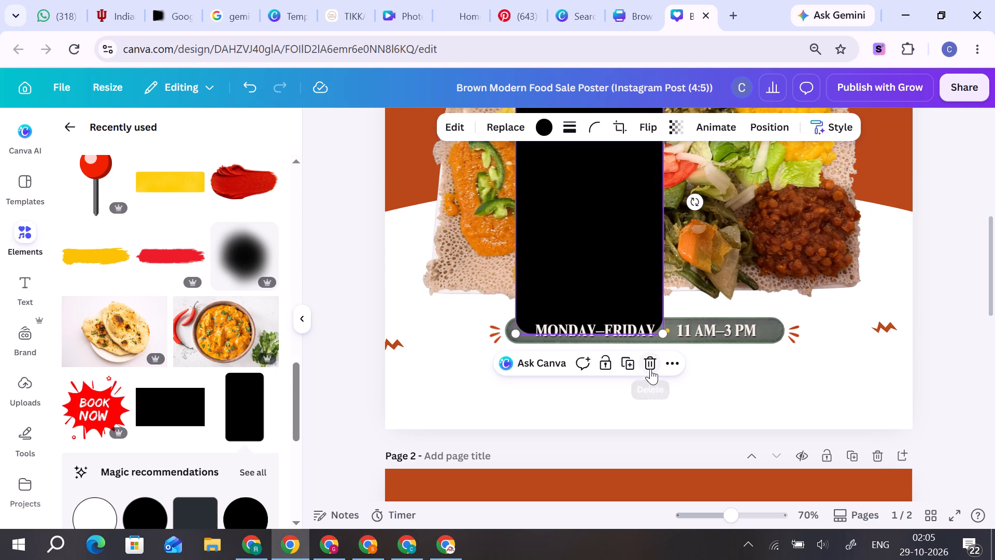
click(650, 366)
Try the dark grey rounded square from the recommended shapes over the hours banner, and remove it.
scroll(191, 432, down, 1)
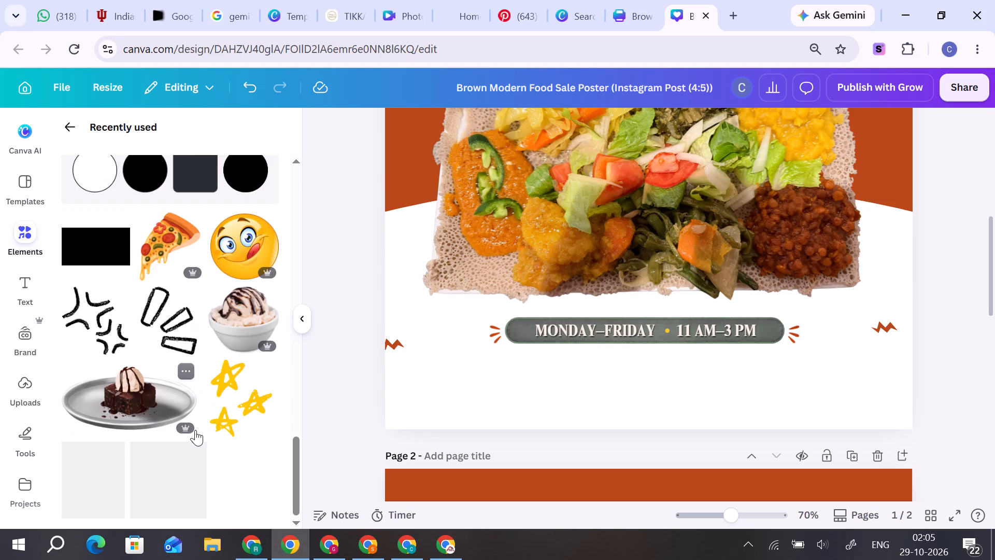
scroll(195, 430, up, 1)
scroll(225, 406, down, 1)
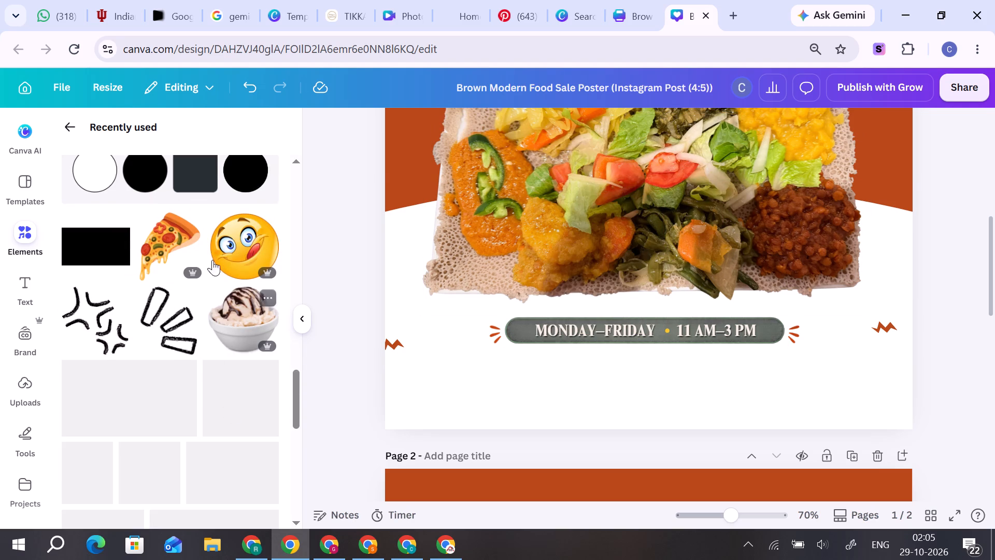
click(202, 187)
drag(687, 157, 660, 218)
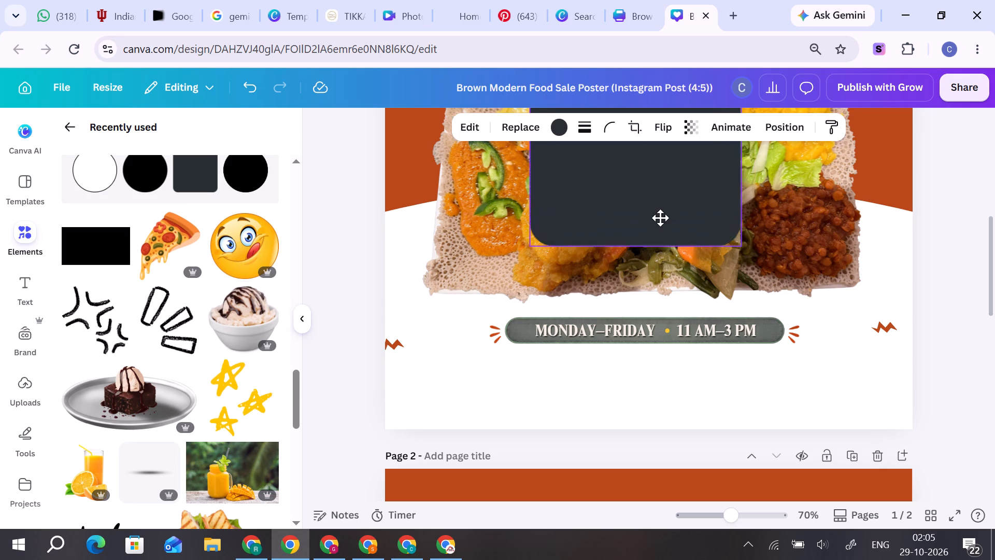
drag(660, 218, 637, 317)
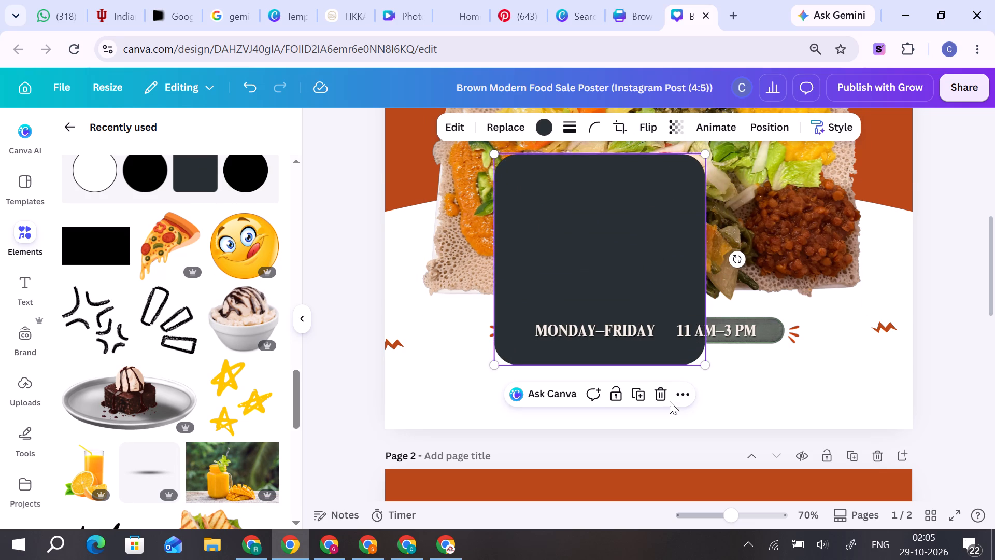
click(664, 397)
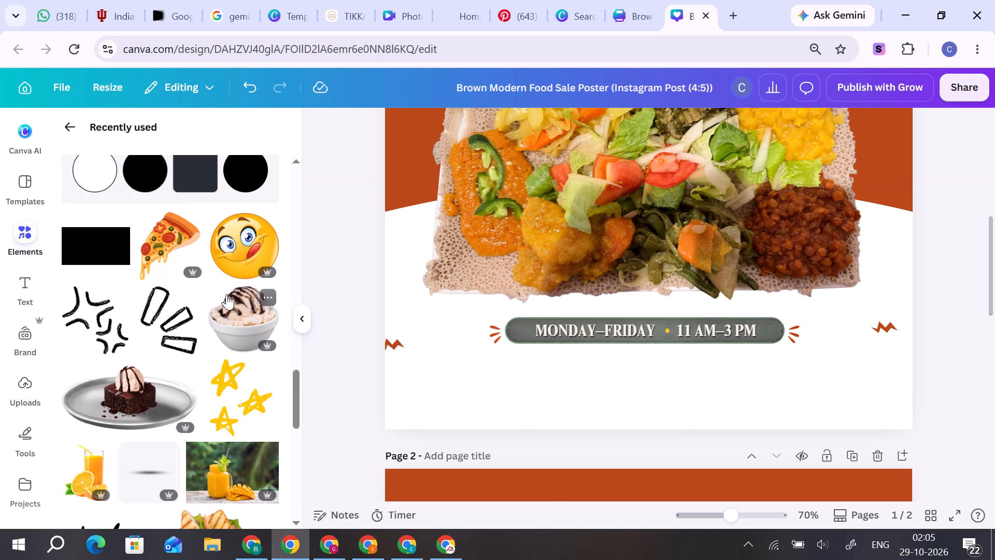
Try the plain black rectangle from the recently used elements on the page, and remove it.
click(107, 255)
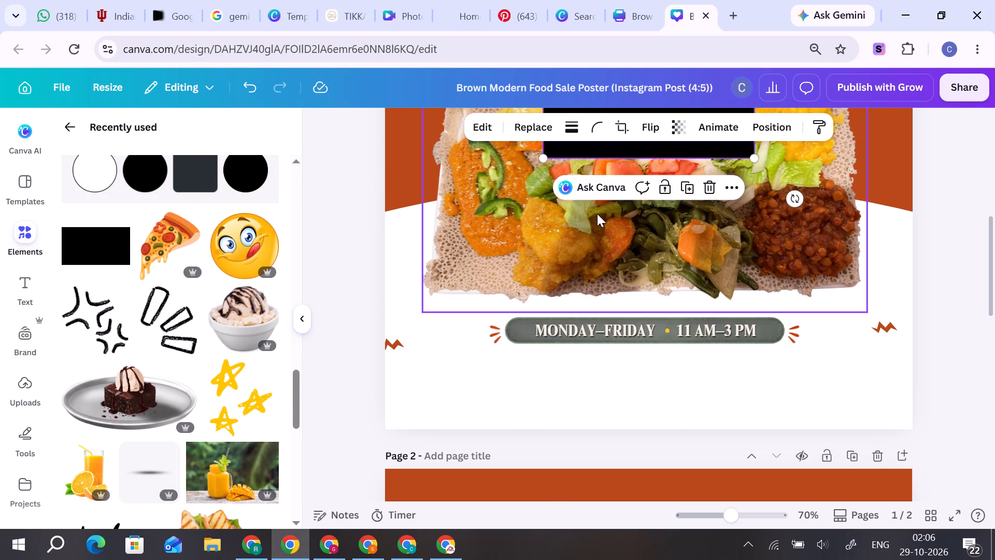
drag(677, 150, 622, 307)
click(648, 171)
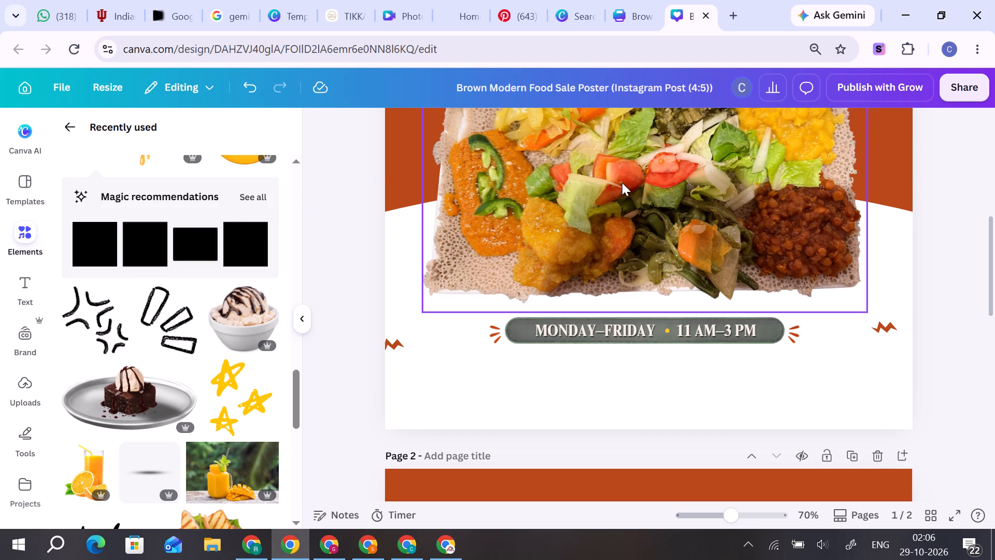
Add the wide black rounded rectangle and reshape it into a slim bar covering the grey-green hours banner behind its text.
scroll(267, 362, down, 2)
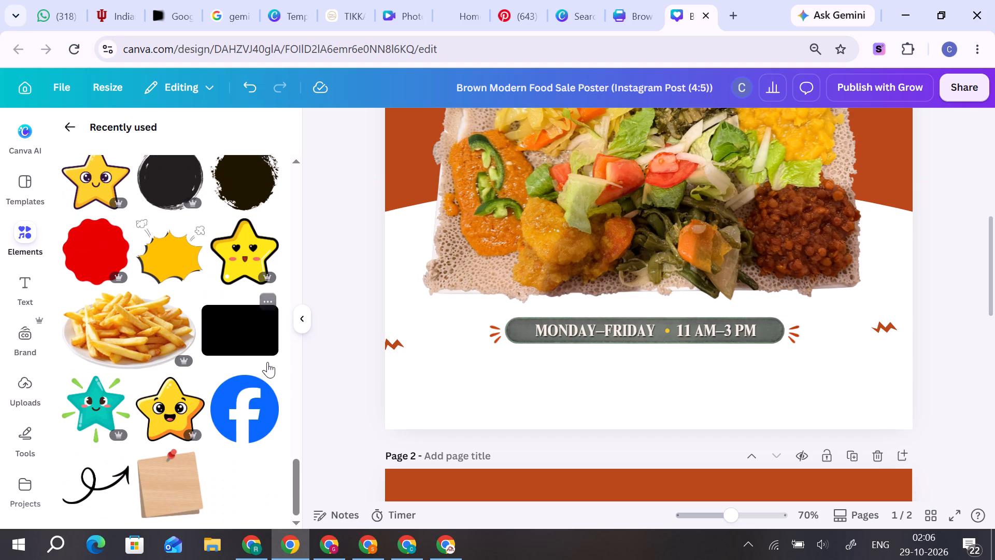
click(236, 340)
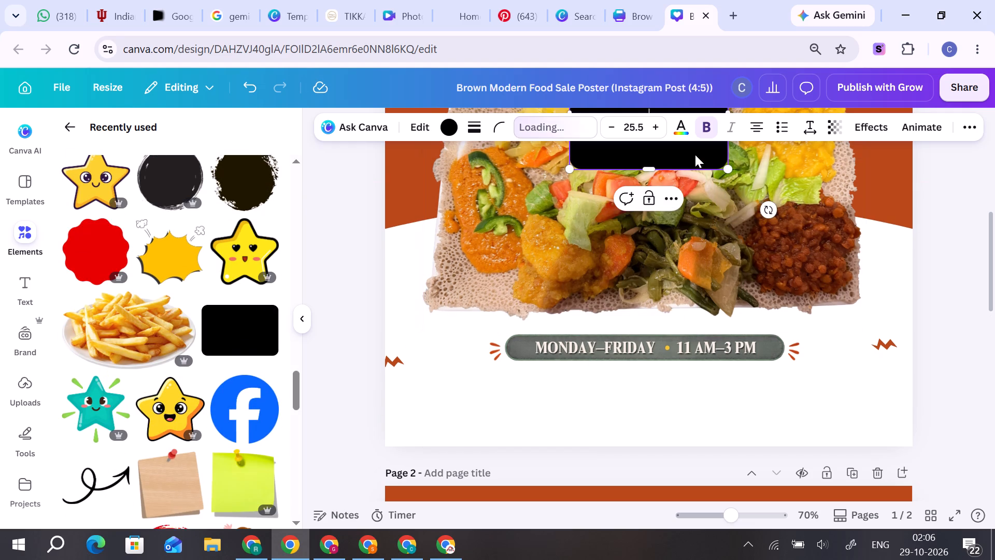
drag(695, 155, 580, 349)
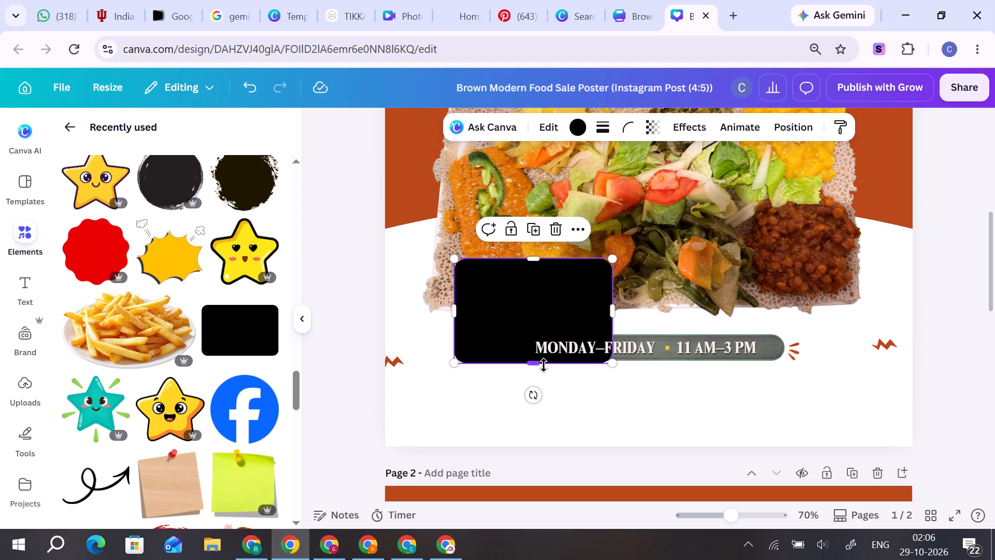
drag(539, 368, 545, 297)
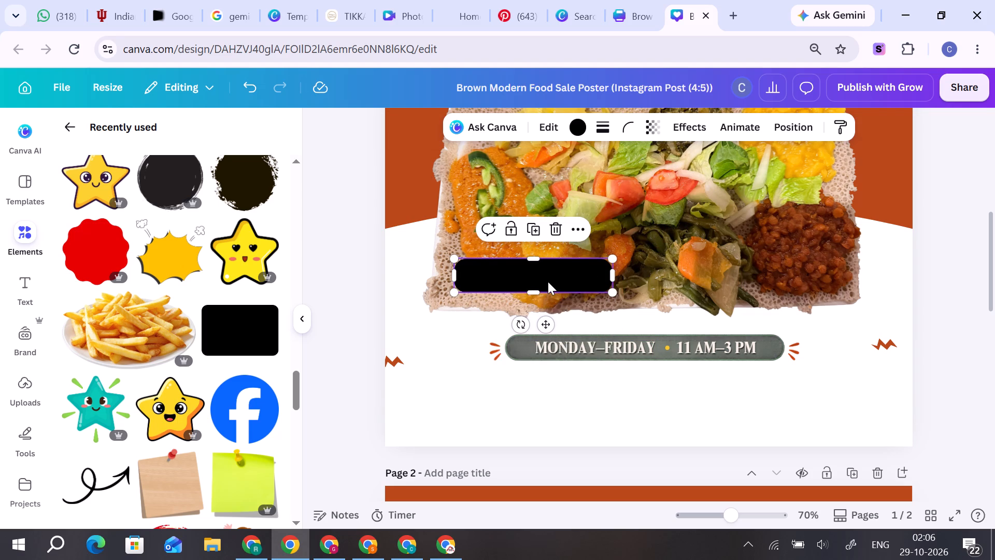
drag(548, 282, 596, 351)
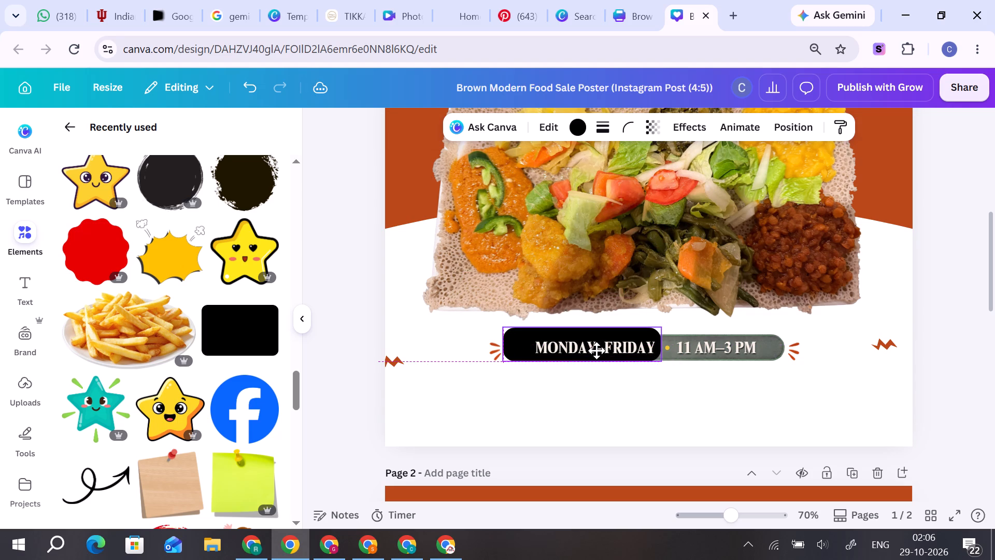
drag(596, 351, 597, 352)
drag(659, 347, 665, 347)
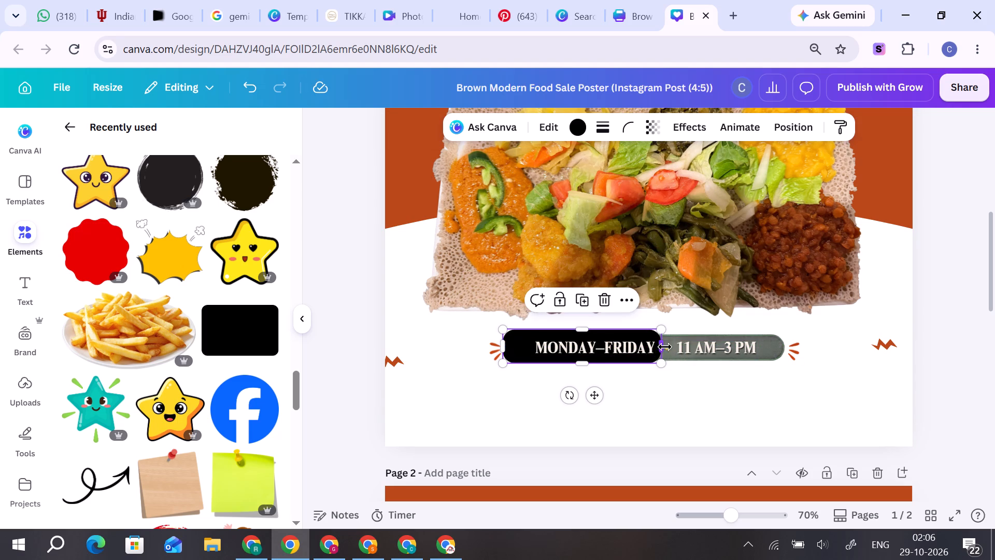
drag(665, 347, 788, 348)
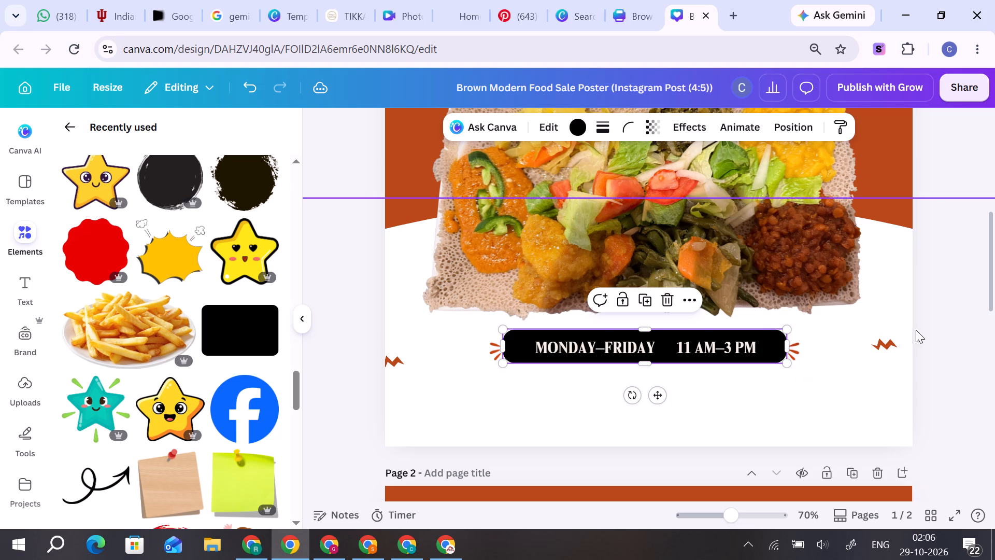
click(920, 325)
Recolor the new black bar behind the hours text with the design's orange.
click(763, 339)
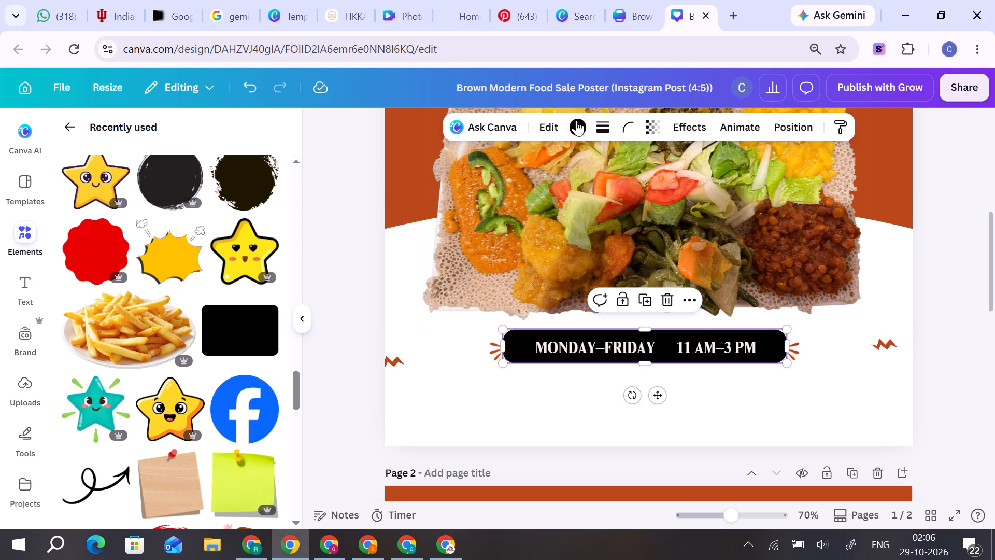
click(576, 120)
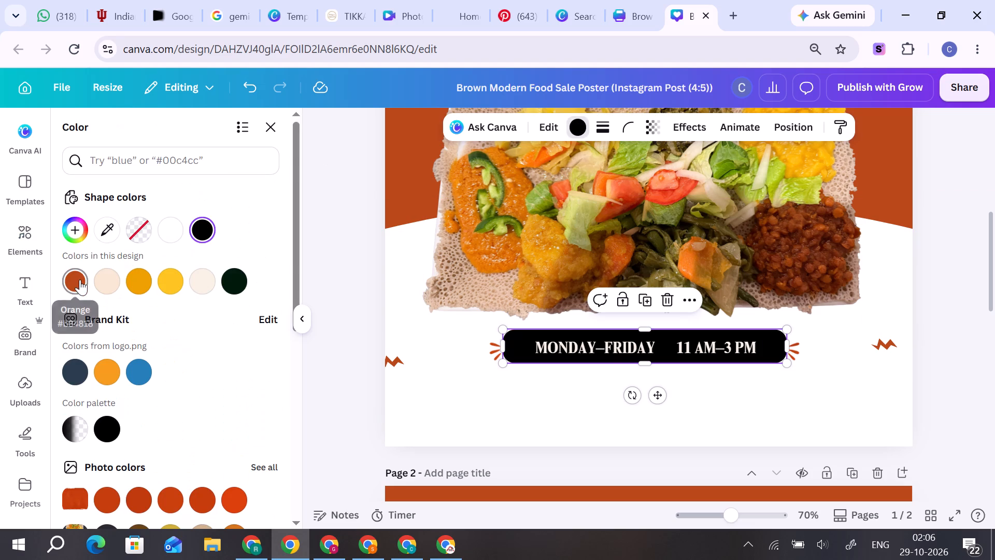
click(80, 279)
click(973, 273)
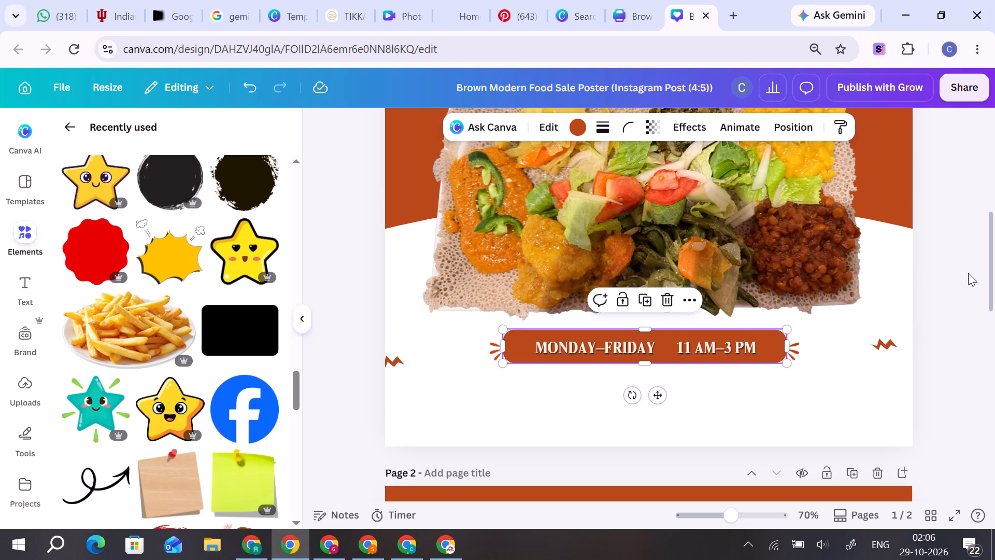
click(968, 273)
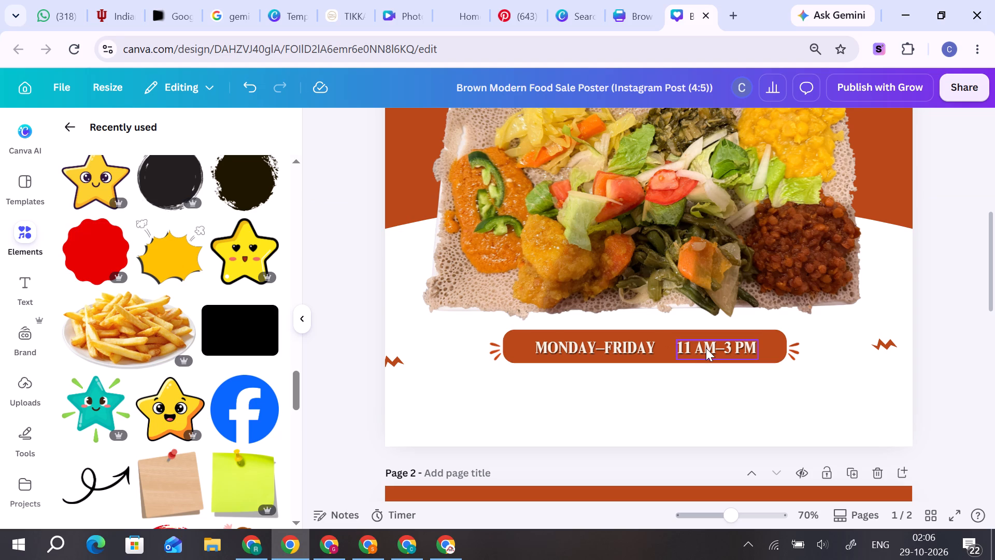
click(940, 325)
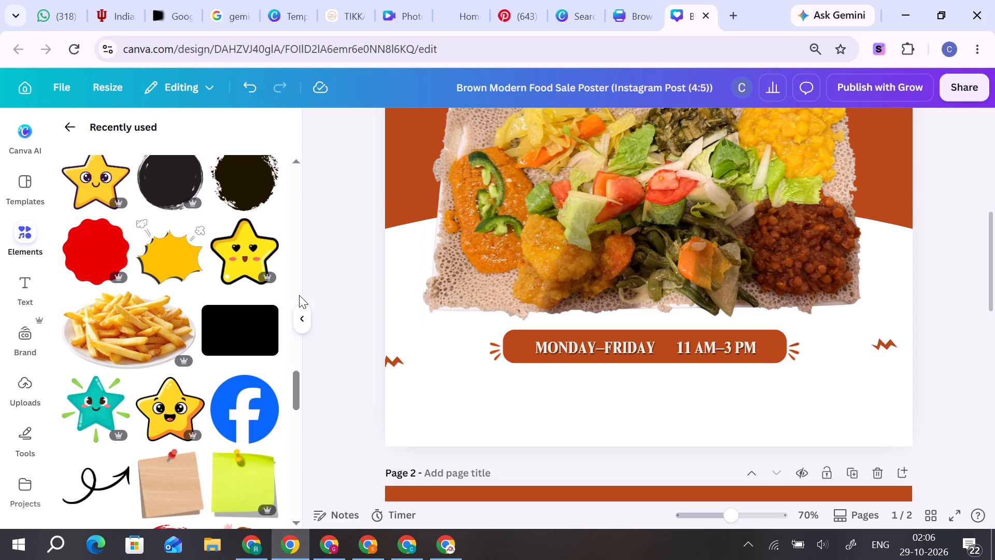
click(945, 291)
Enlarge the MONDAY–FRIDAY text to about size 31.8 and shift it slightly right inside the orange bar.
drag(733, 522, 749, 528)
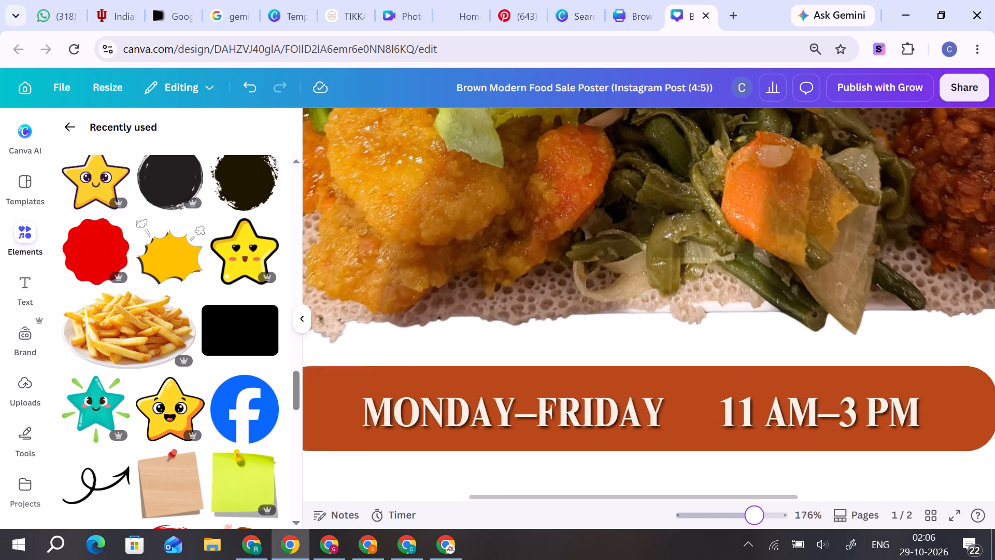
drag(749, 528, 745, 529)
click(641, 383)
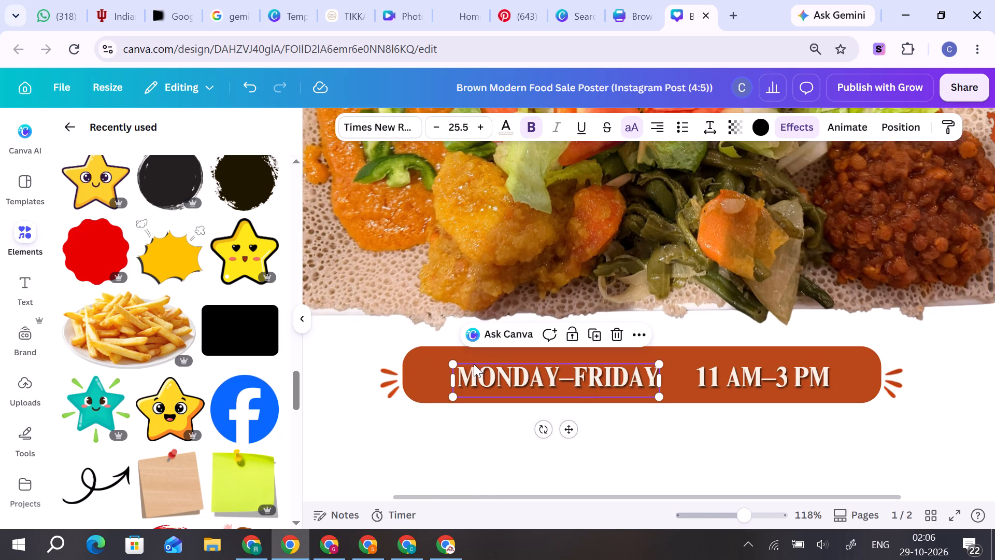
click(453, 368)
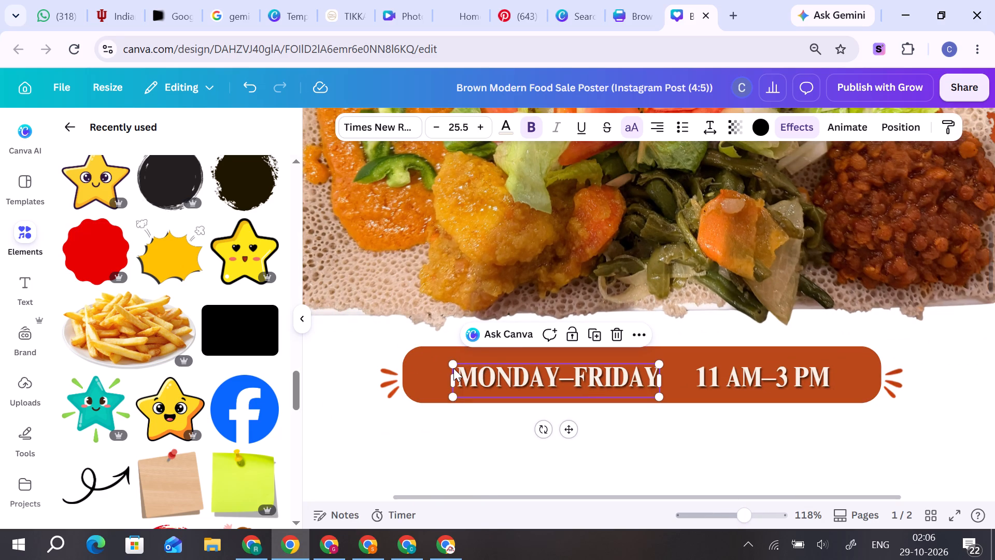
click(457, 366)
click(453, 349)
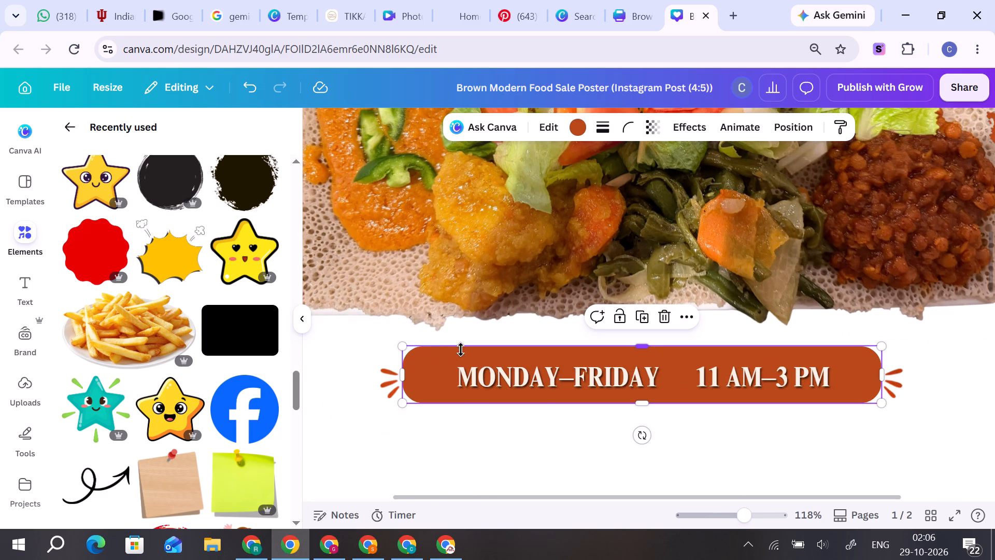
click(466, 373)
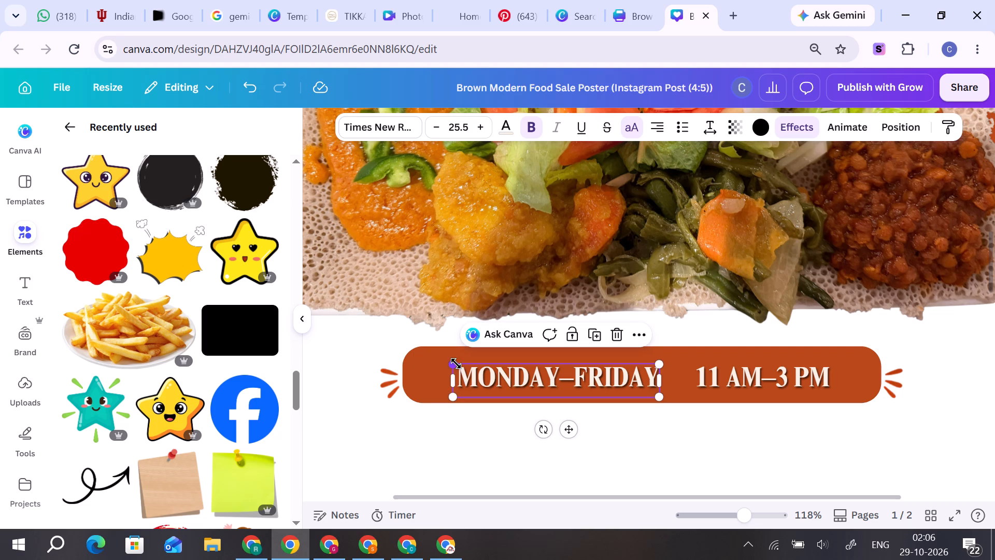
drag(456, 363, 407, 356)
drag(462, 368, 468, 369)
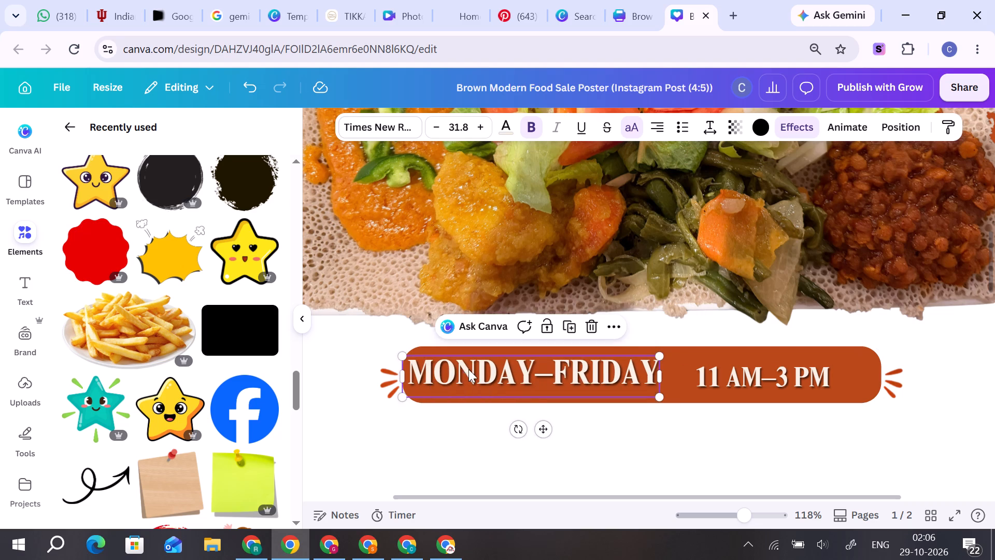
drag(468, 369, 476, 370)
Enlarge the 11 AM–3 PM text to about size 29.6 and shift it right to space it evenly inside the orange bar.
click(758, 373)
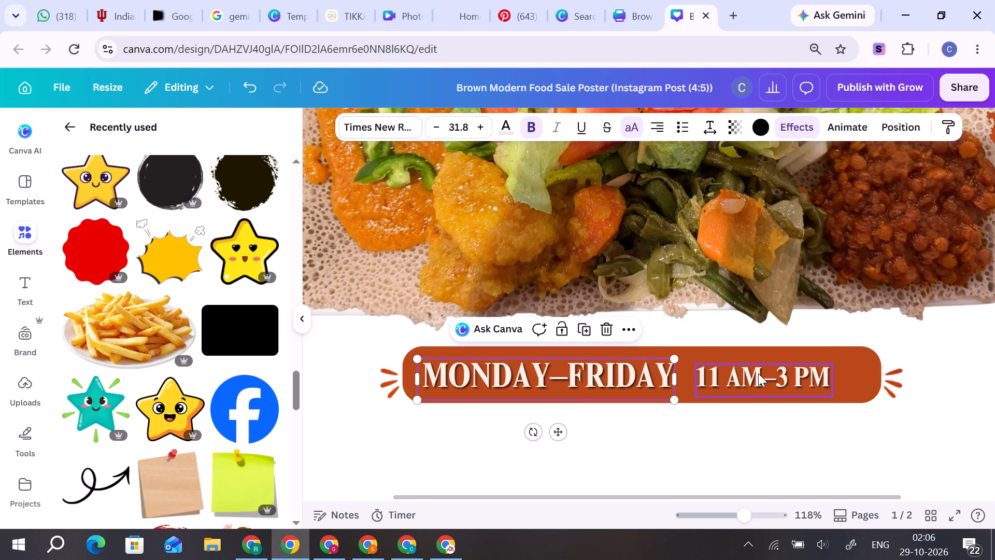
drag(695, 362, 671, 354)
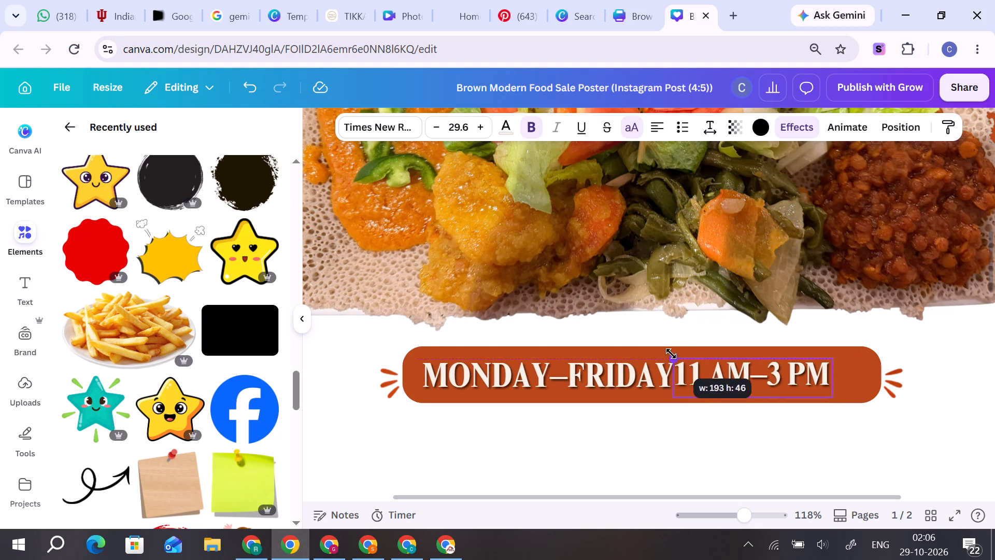
drag(727, 374, 748, 373)
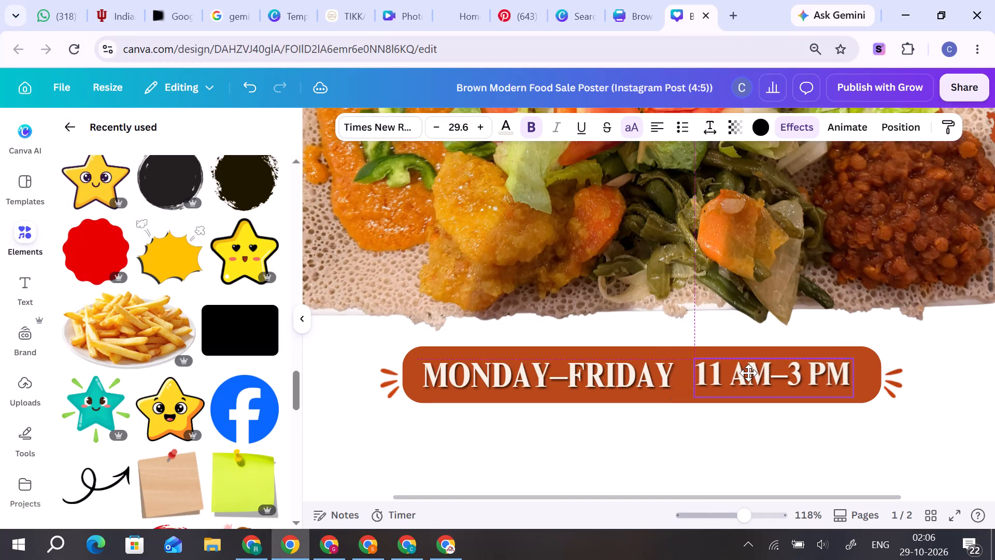
drag(748, 373, 752, 374)
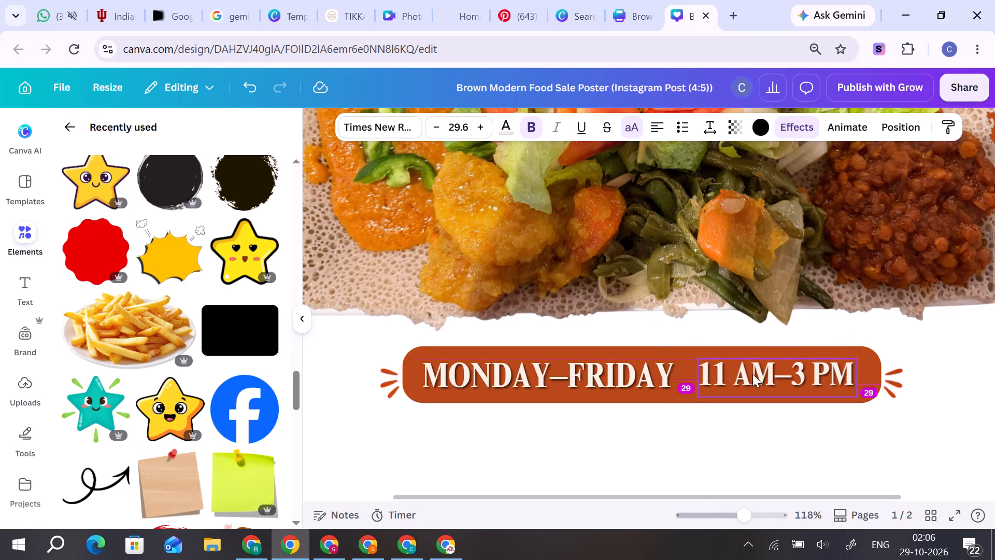
click(923, 382)
Copy the tagline "Make lunch your favorite part of the day." from the page 2 poster to page 1, just below the orange hours bar.
scroll(925, 382, down, 1)
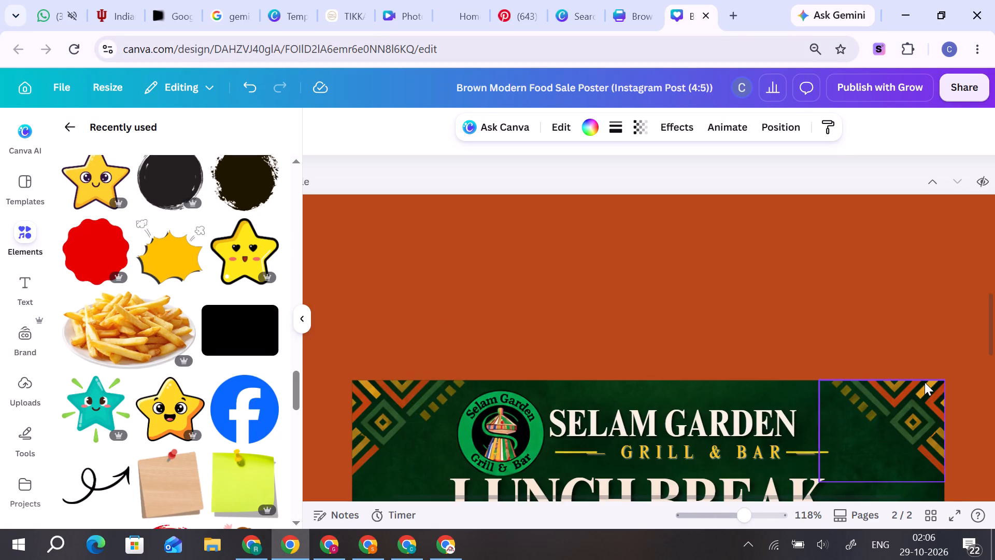
scroll(925, 382, up, 2)
scroll(925, 382, down, 4)
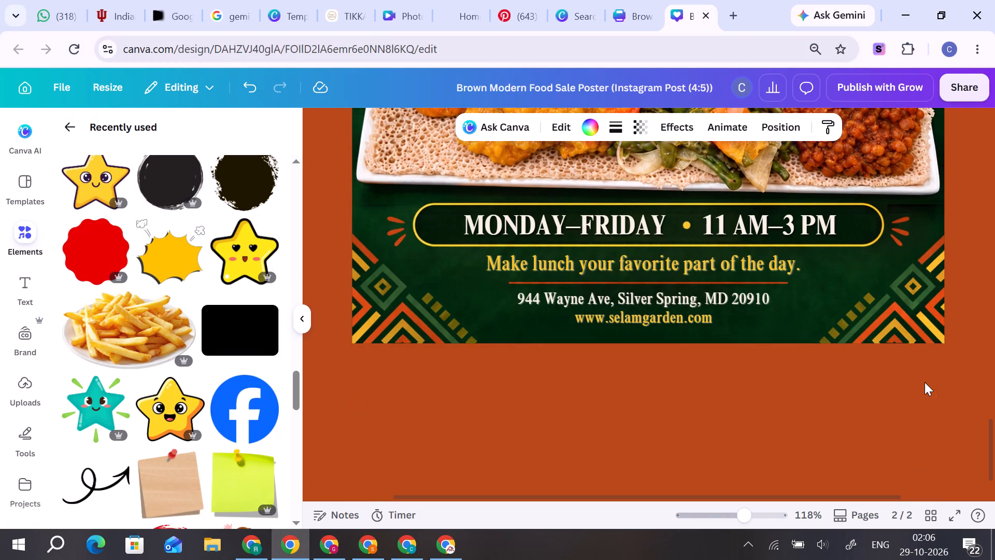
click(754, 272)
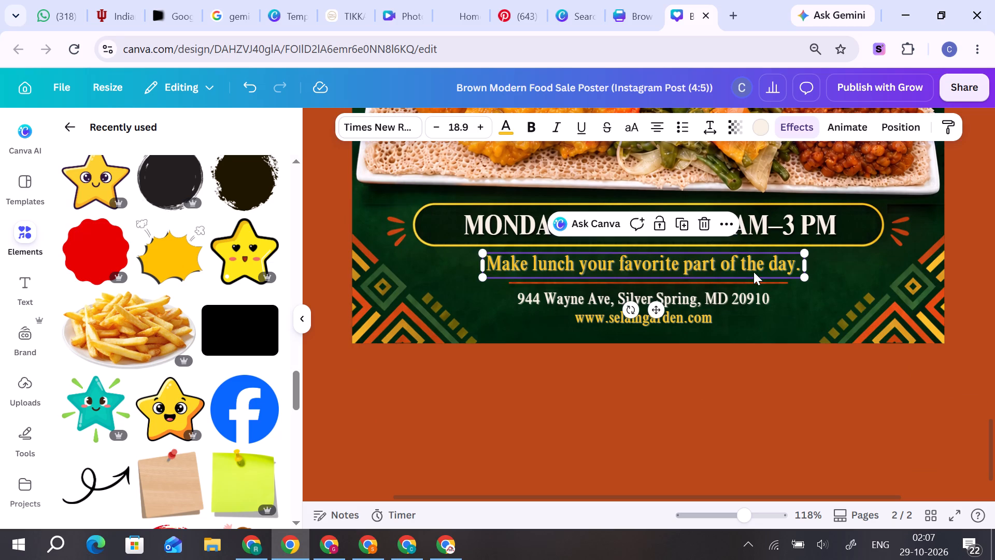
key(ctrl+c)
key(ctrl+c)
scroll(868, 318, up, 3)
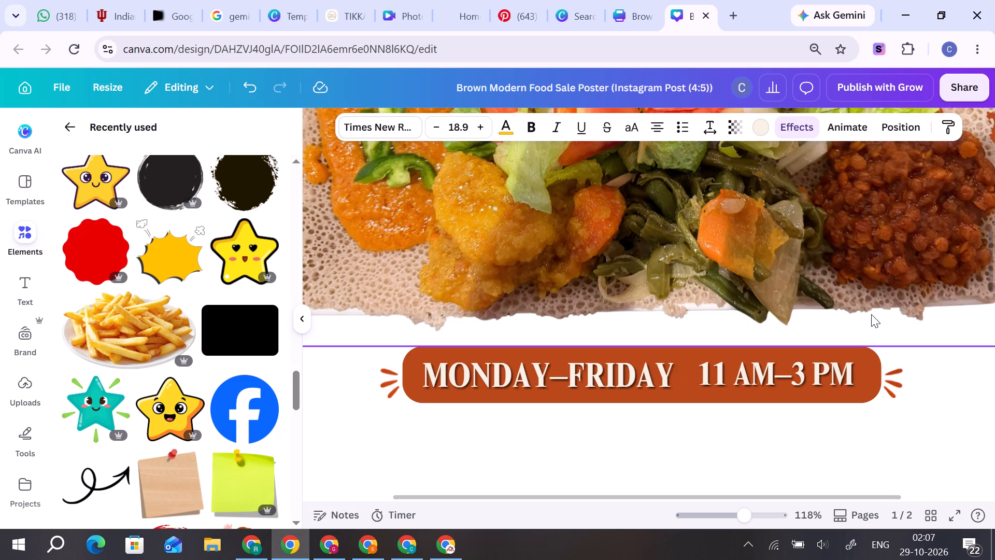
key(ctrl+v)
drag(759, 279, 761, 364)
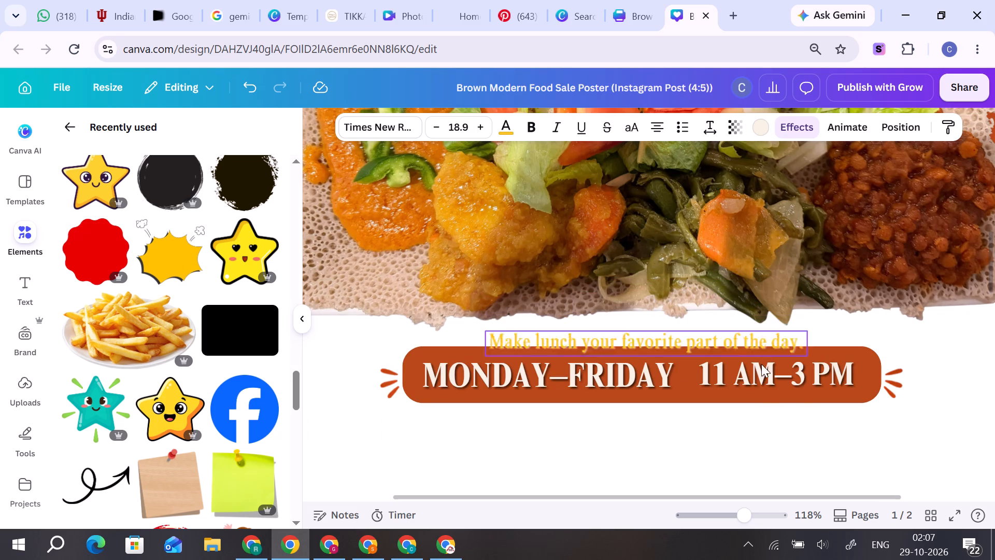
drag(761, 364, 765, 428)
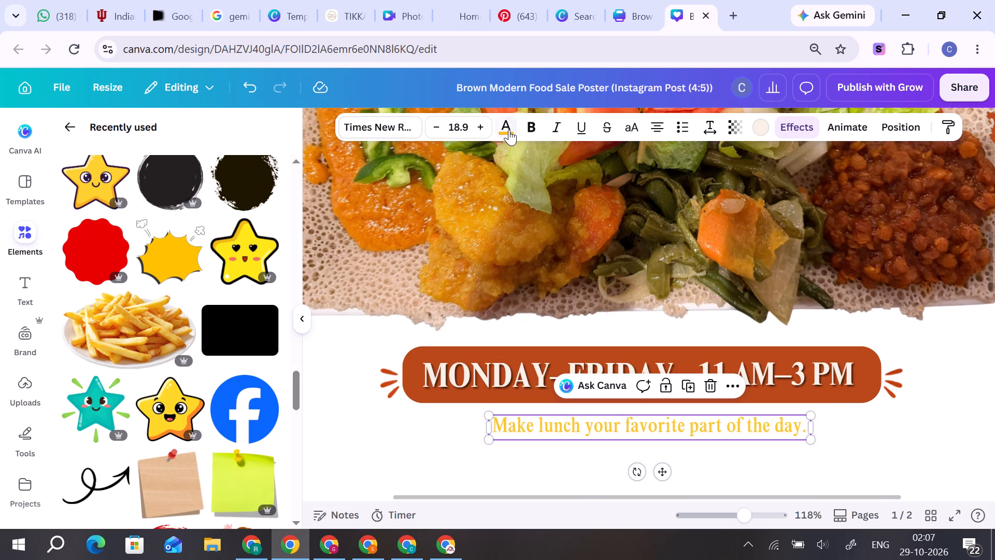
Recolor the pasted tagline black and enlarge it to about size 30.6, centered beneath the orange hours bar.
click(509, 130)
click(70, 262)
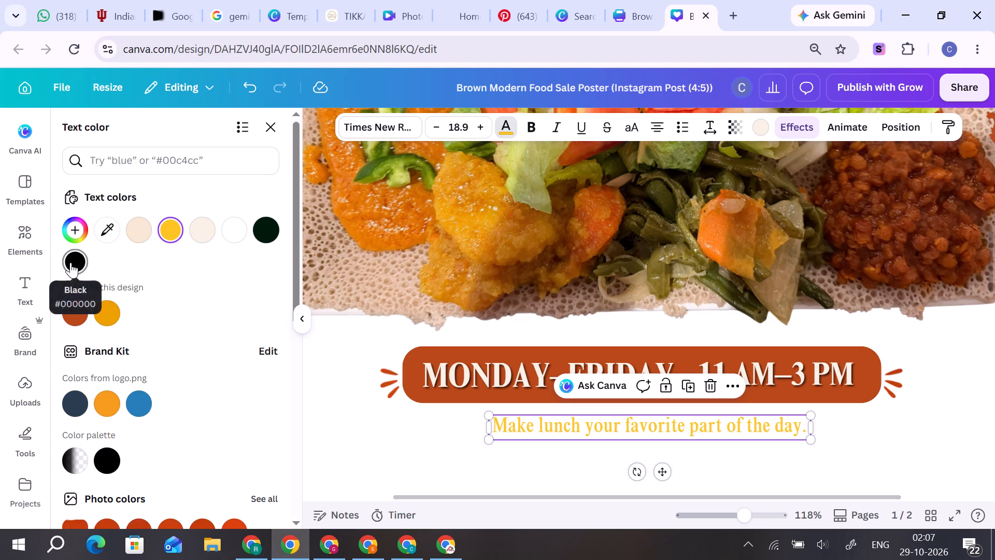
drag(486, 415, 426, 407)
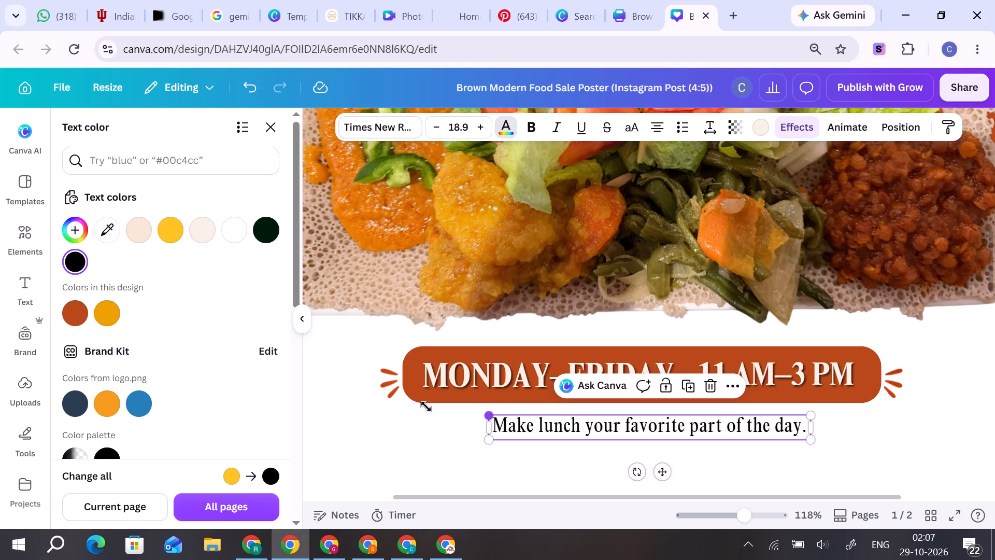
drag(426, 407, 288, 398)
drag(461, 422, 571, 436)
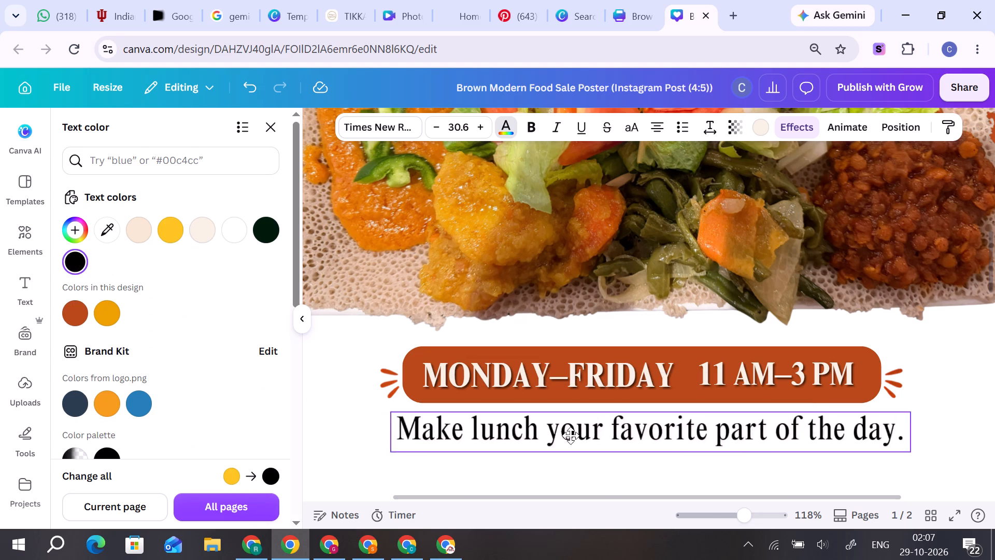
drag(571, 436, 547, 432)
drag(740, 519, 723, 519)
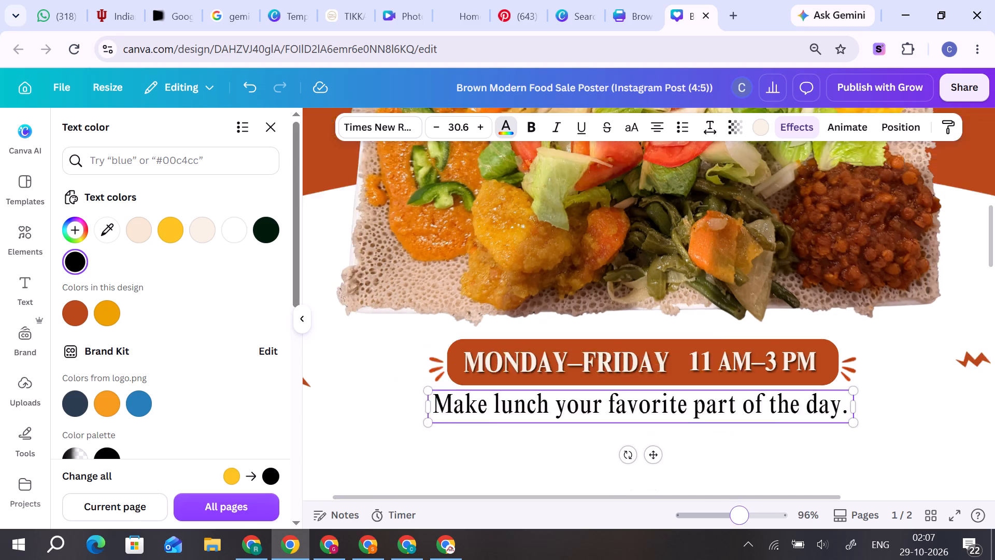
drag(723, 519, 713, 523)
scroll(866, 372, up, 1)
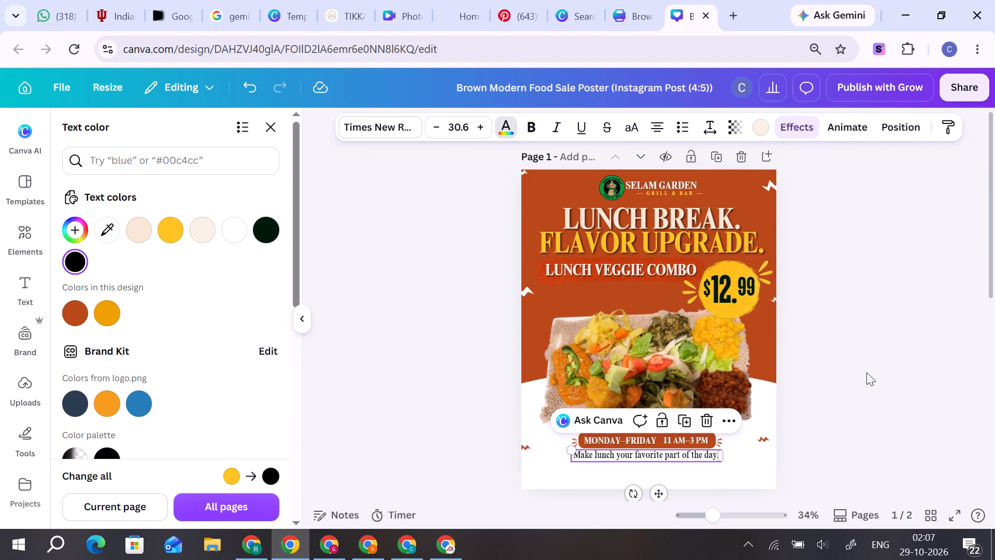
scroll(866, 372, down, 1)
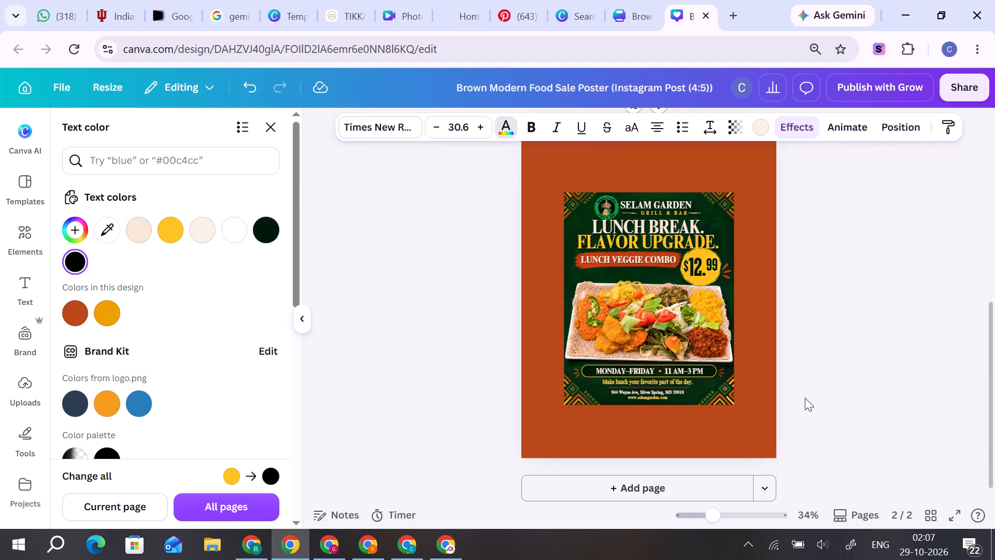
ctrl+scroll(844, 397, up, 3)
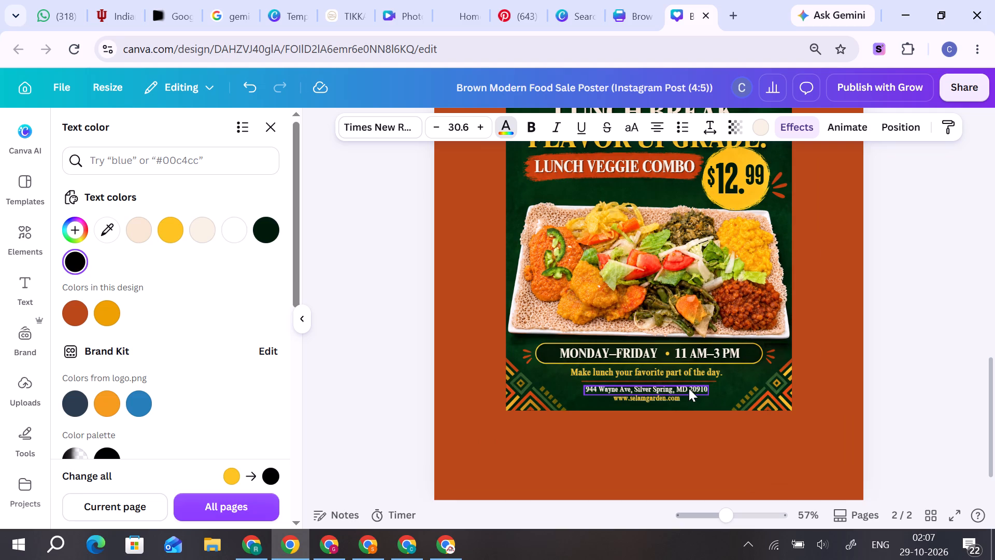
click(689, 388)
shift+click(669, 399)
key(ctrl+c)
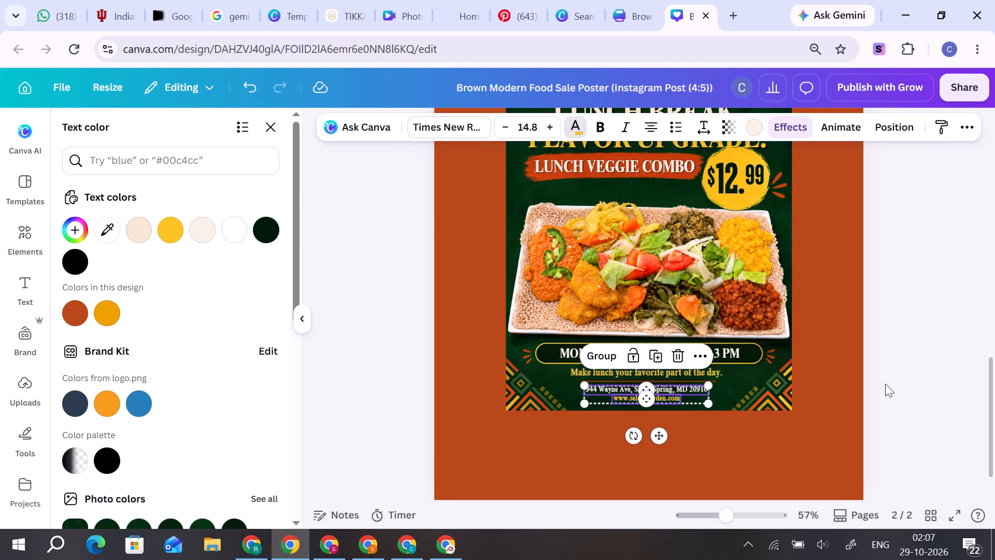
key(ctrl+c)
key(ctrl+c)
scroll(893, 380, up, 2)
scroll(893, 380, down, 1)
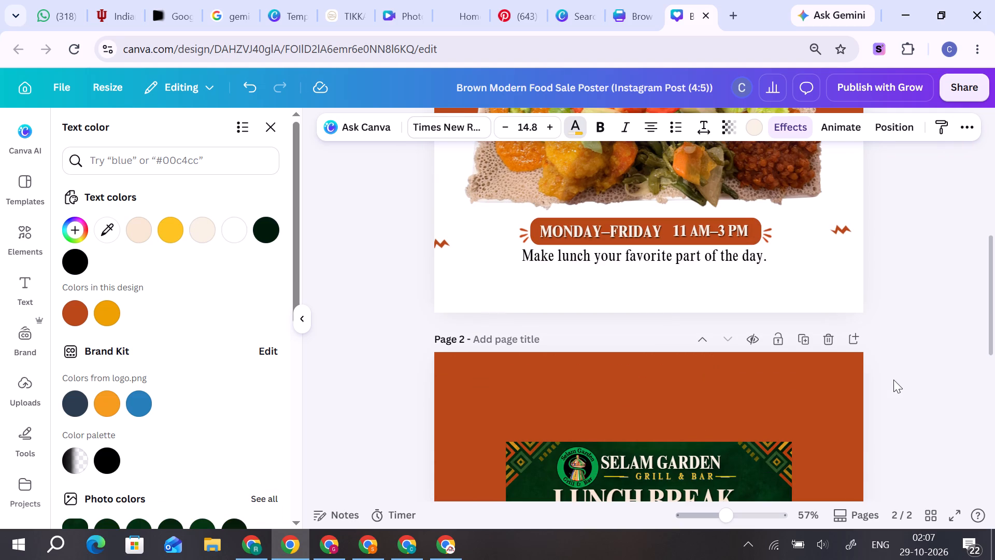
key(ctrl+v)
drag(688, 423, 691, 373)
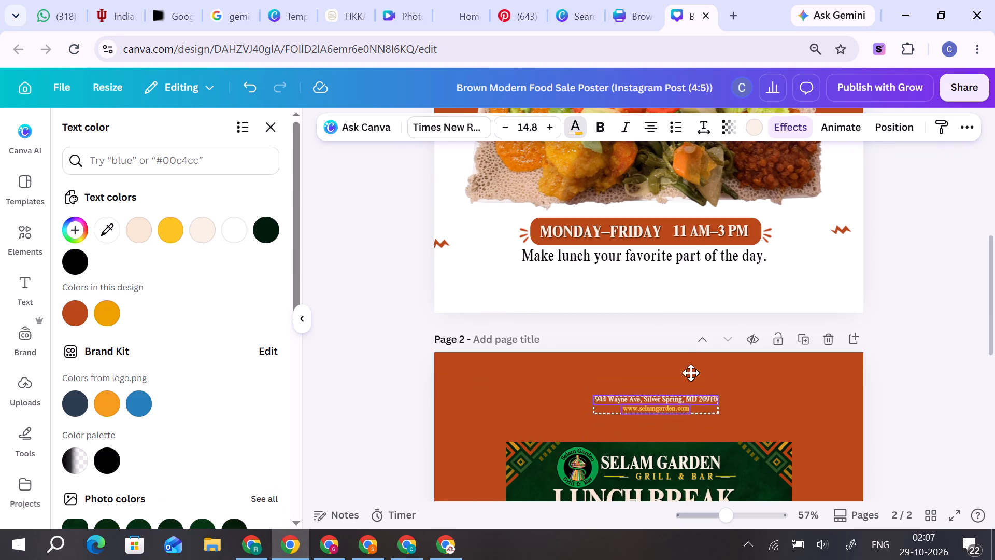
drag(691, 373, 675, 283)
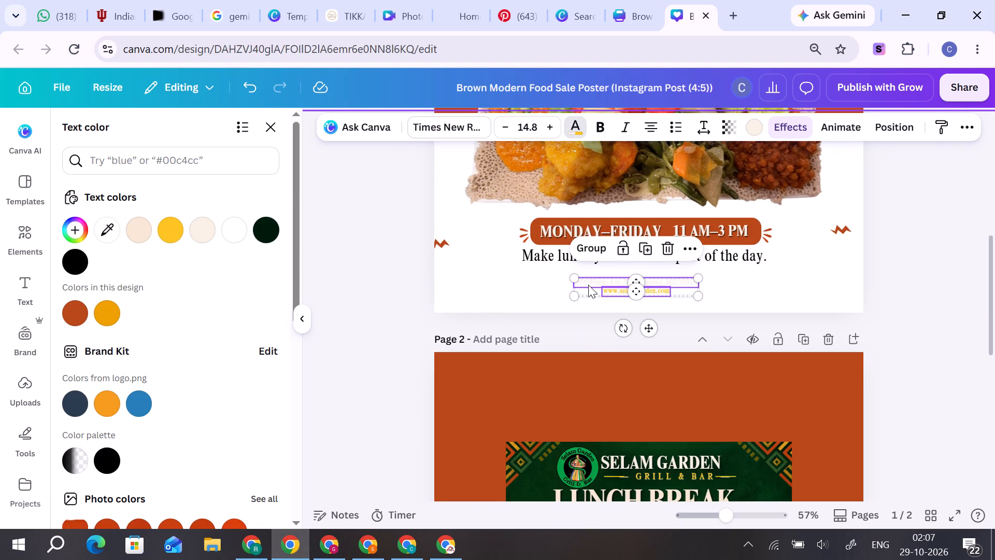
Enlarge the pasted address and website lines together to about size 28.4 and center them under the tagline.
drag(577, 281, 463, 271)
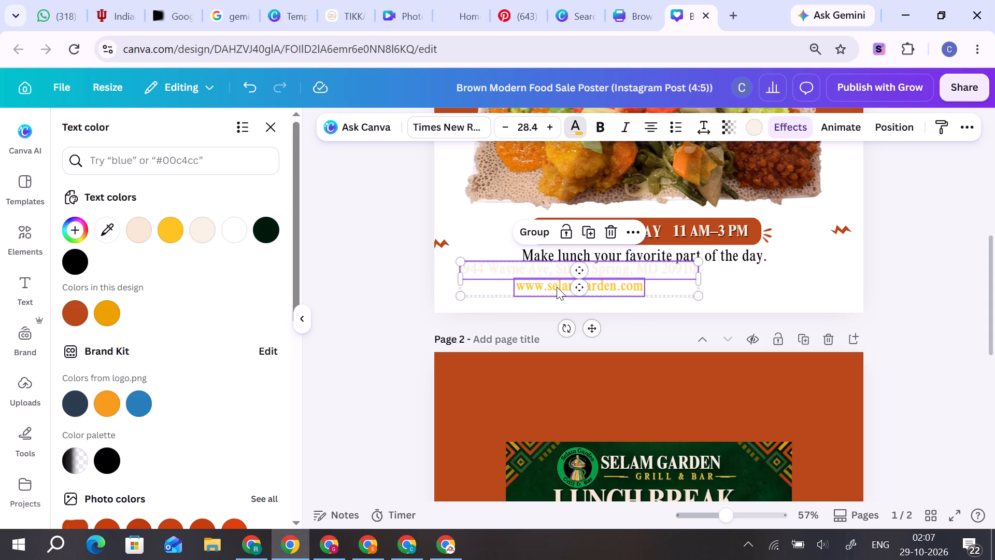
drag(552, 287, 620, 294)
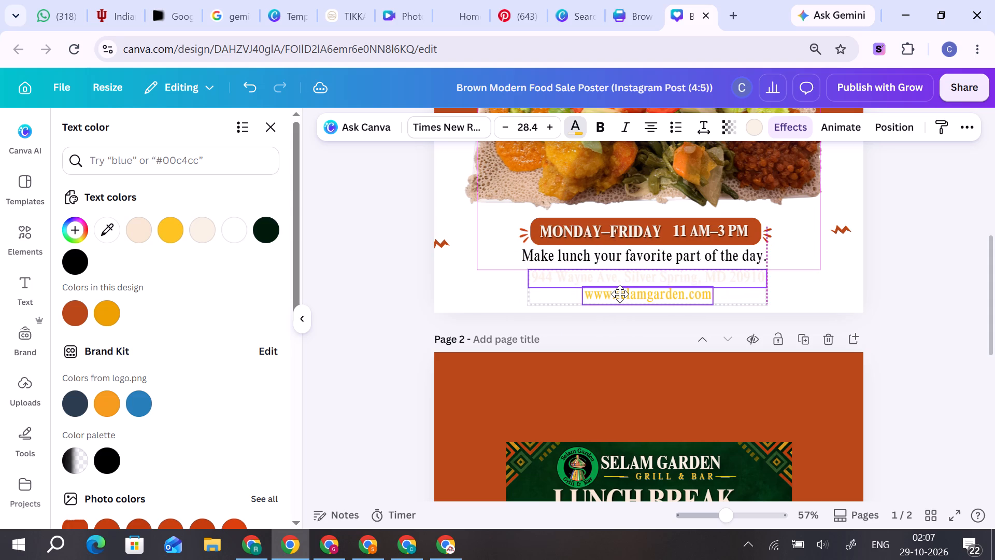
drag(620, 294, 618, 294)
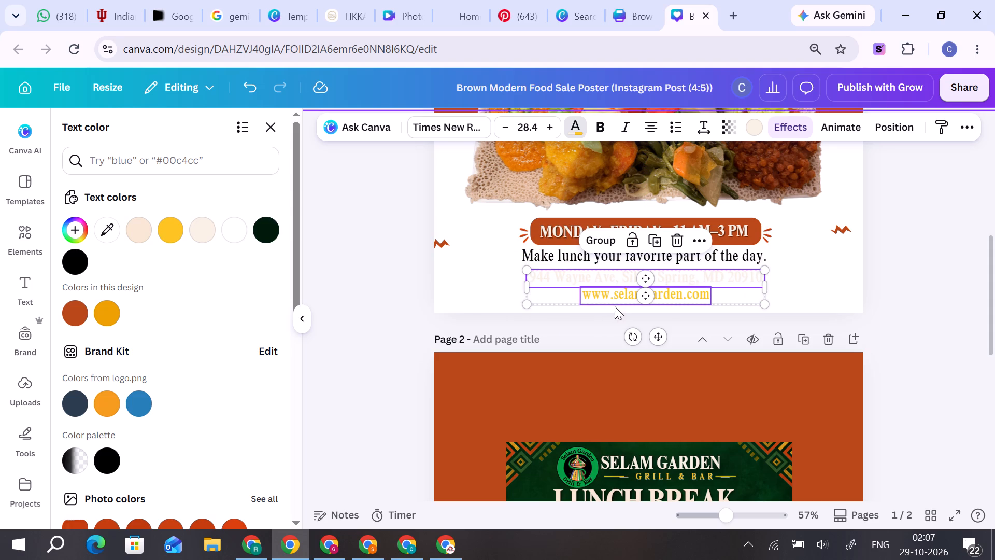
Recolor only the street address line on page 1 black.
click(571, 131)
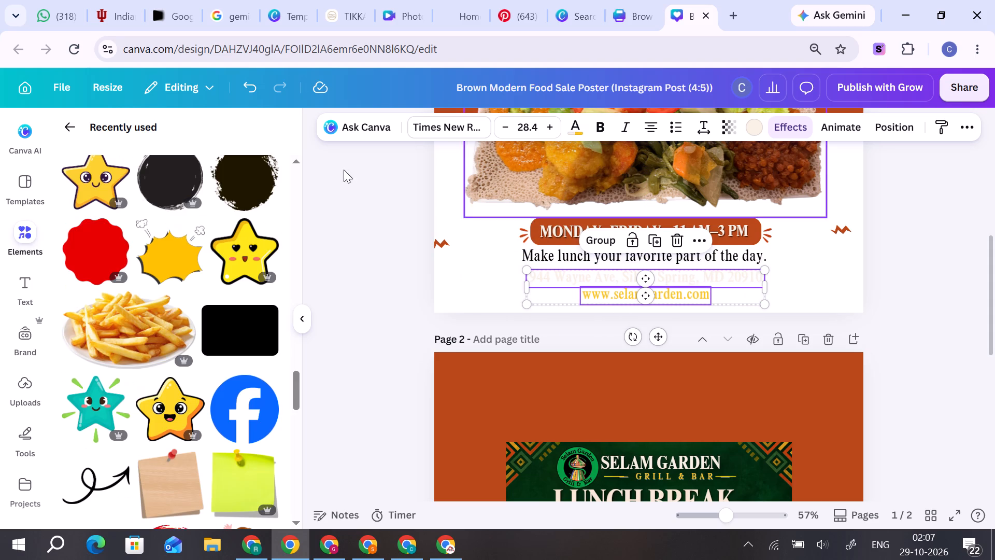
click(921, 293)
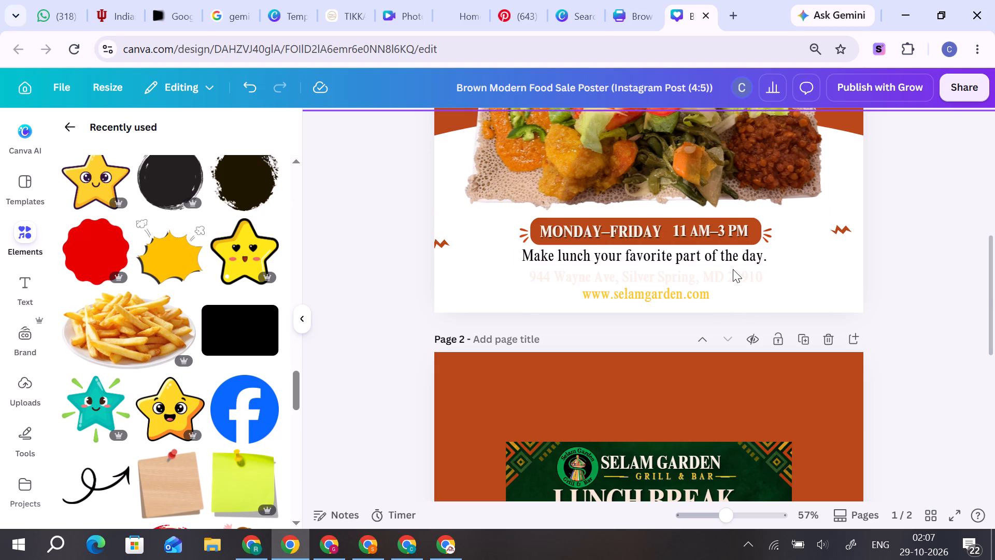
click(732, 270)
click(506, 134)
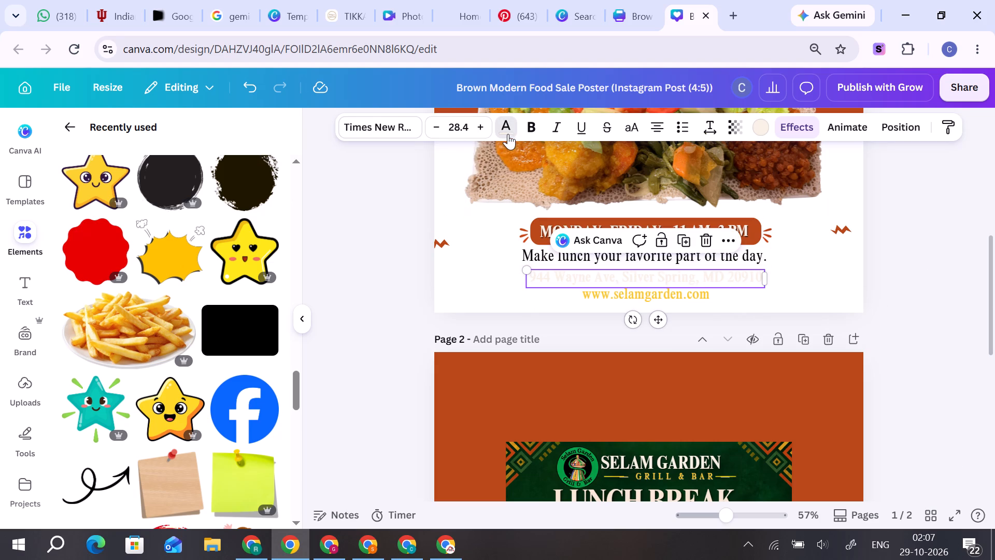
click(163, 236)
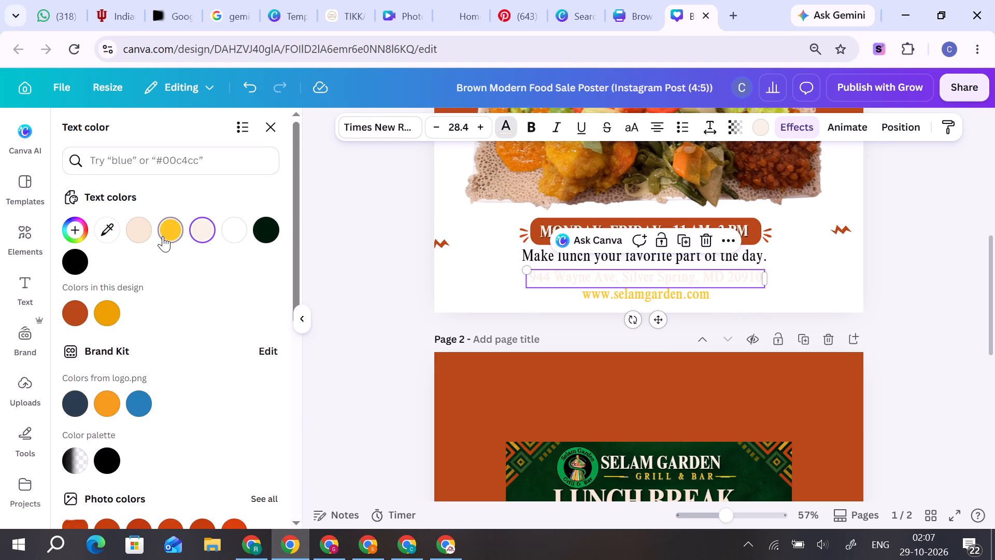
click(81, 262)
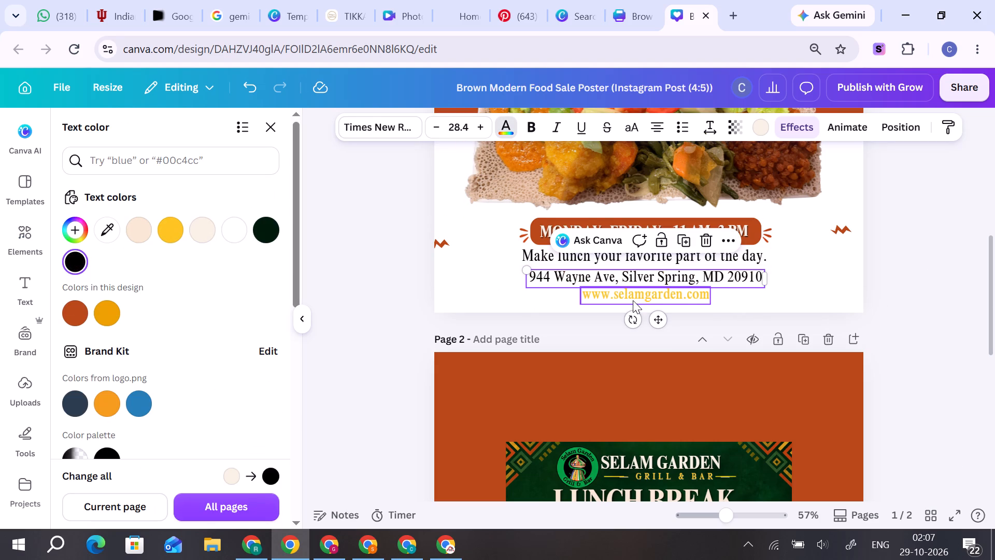
click(644, 298)
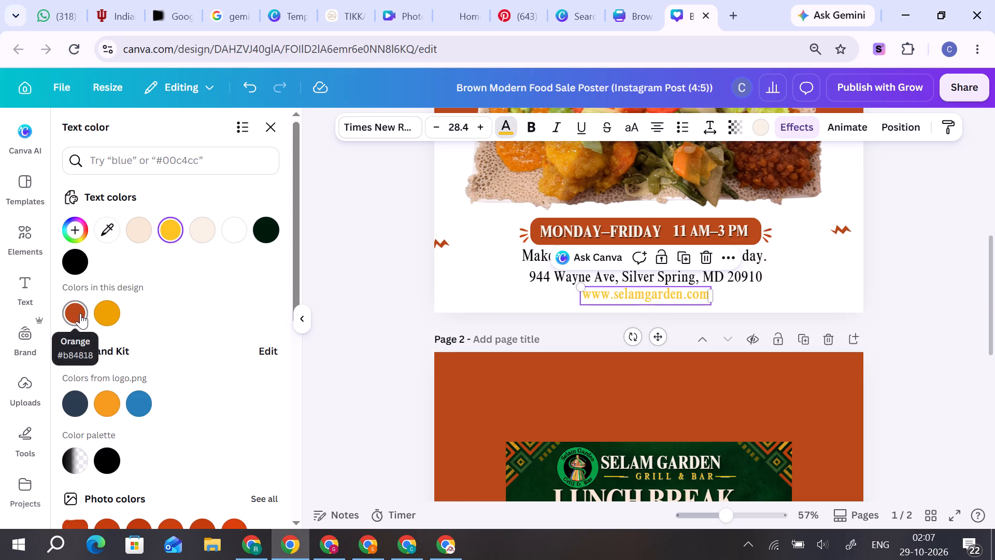
click(80, 313)
click(947, 295)
click(947, 295)
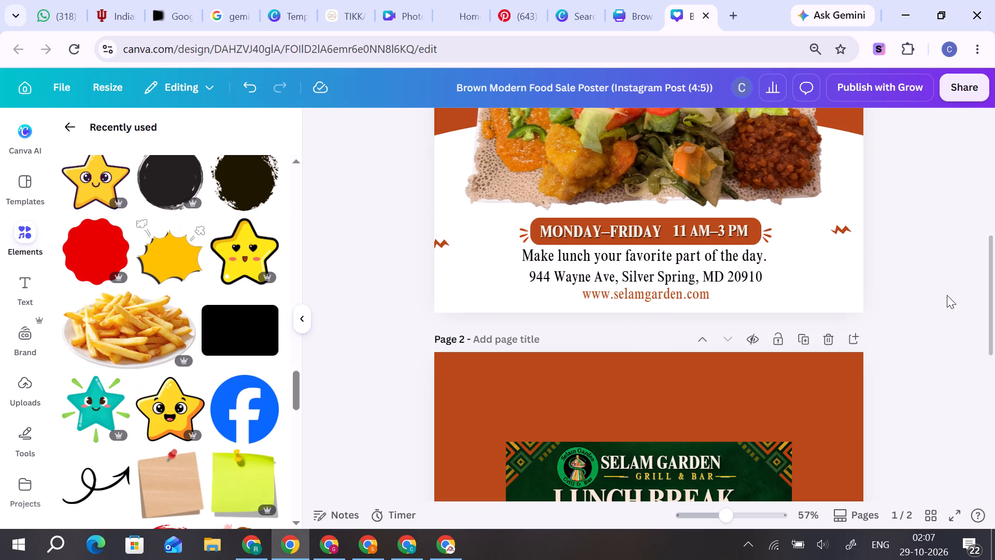
Copy the geometric ornament from the page 2 poster's bottom-right corner into page 1's bottom-right corner.
scroll(949, 304, up, 1)
scroll(949, 309, down, 3)
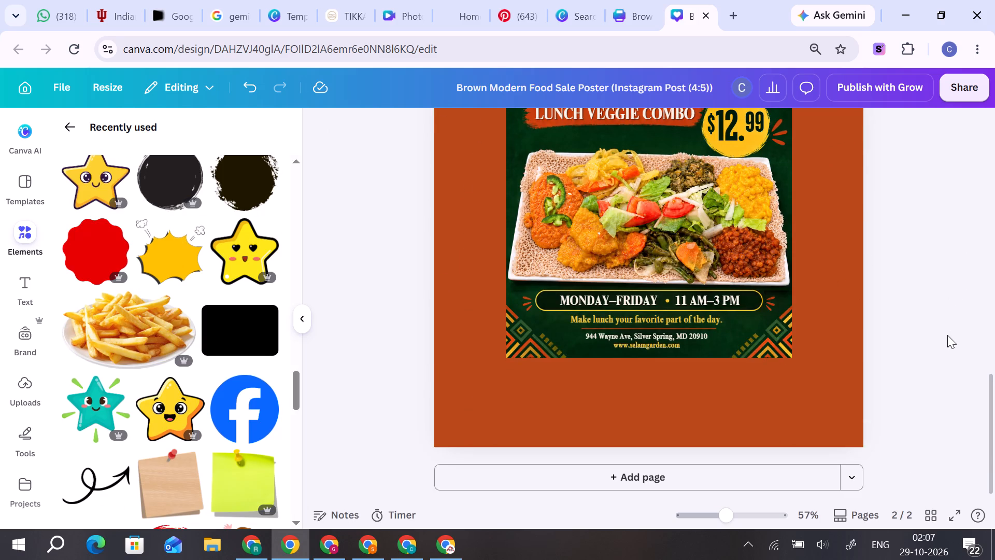
scroll(970, 338, up, 2)
scroll(962, 337, down, 2)
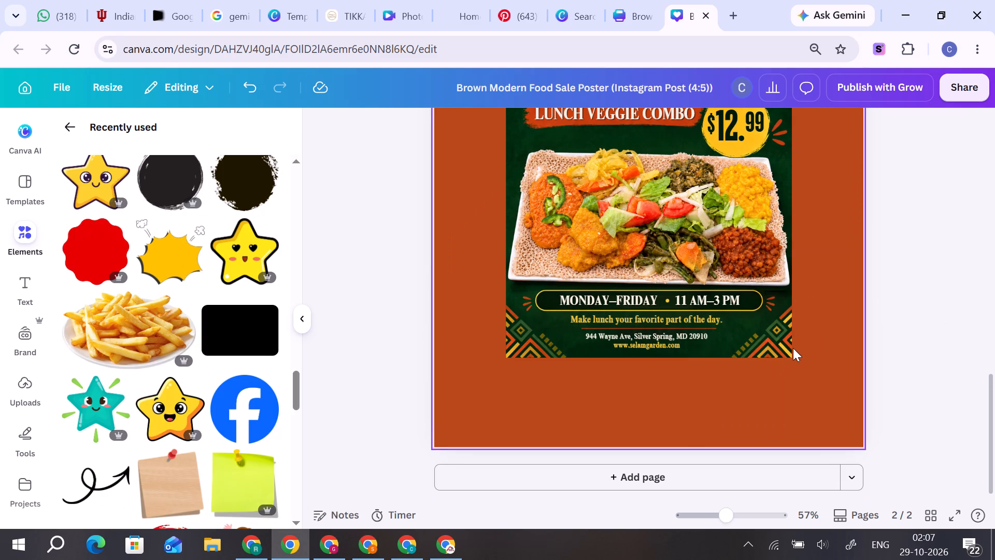
click(783, 349)
key(ctrl+c)
scroll(985, 345, up, 2)
scroll(986, 343, down, 1)
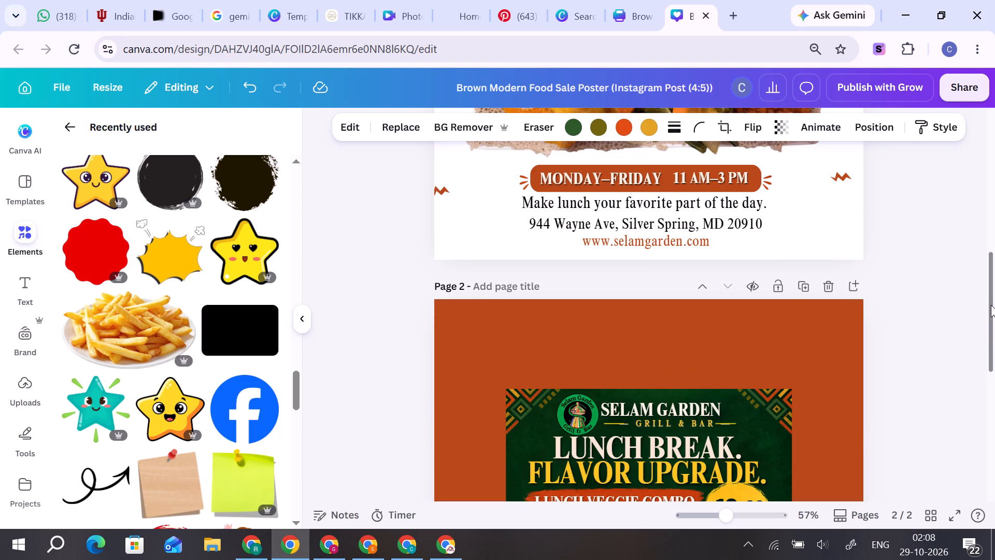
drag(992, 304, 992, 271)
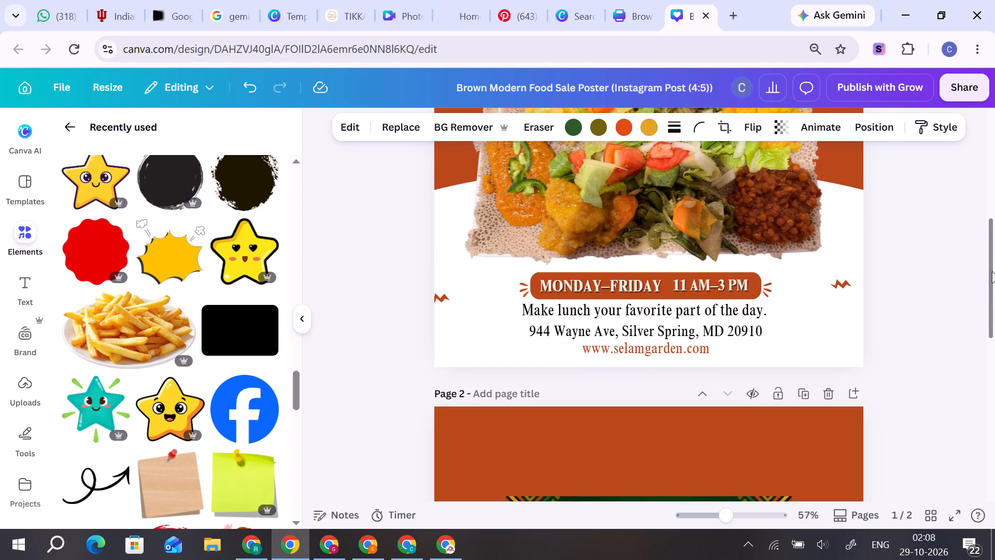
key(ctrl+v)
drag(778, 260, 816, 301)
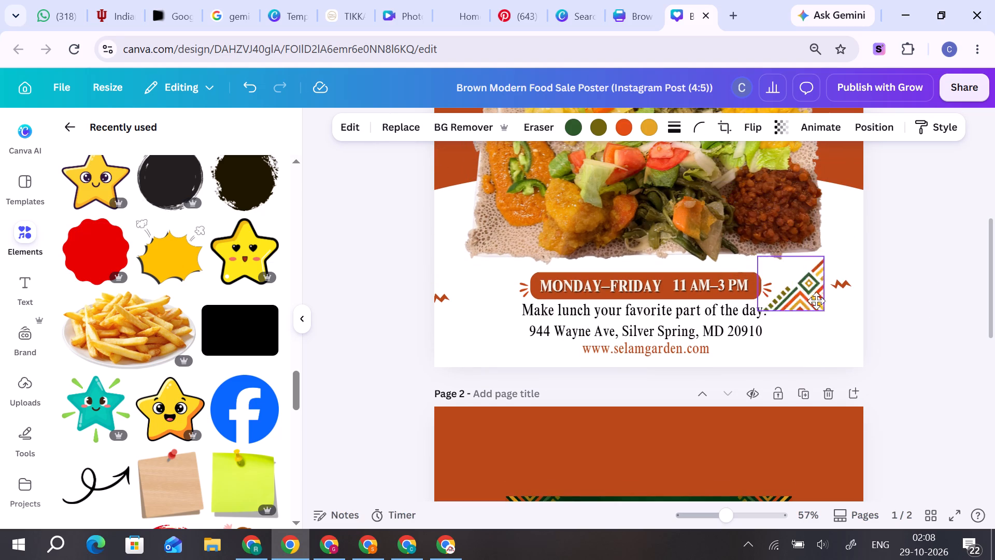
drag(816, 301, 845, 347)
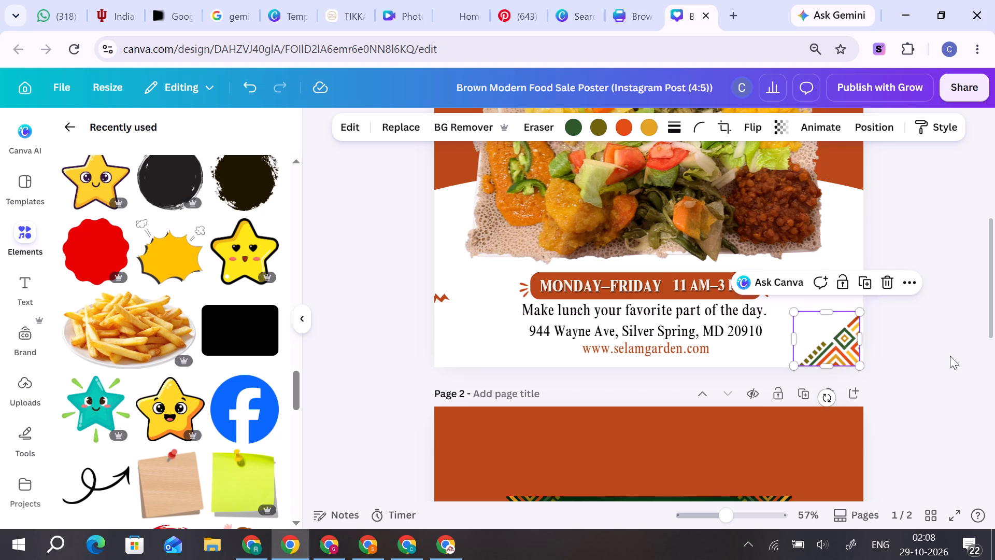
click(956, 351)
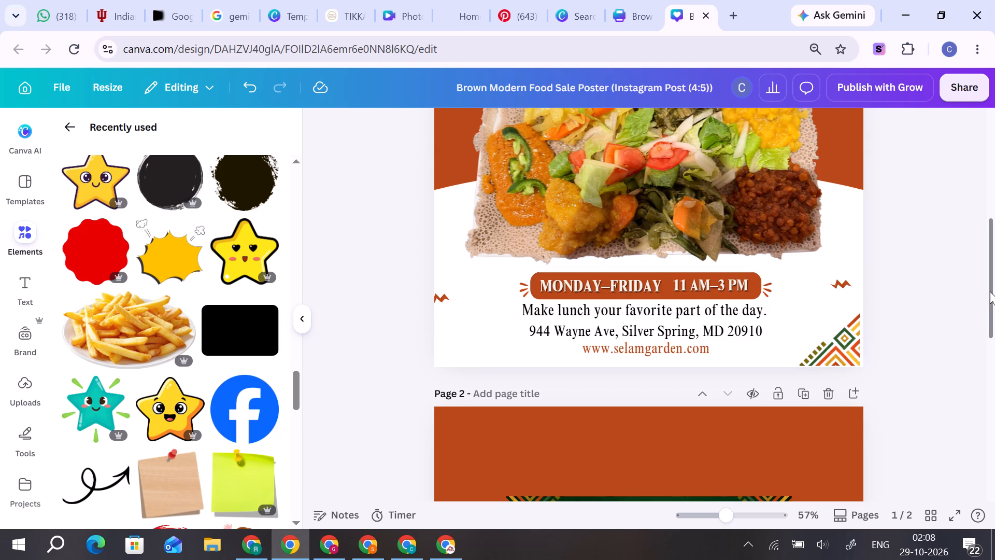
Copy the geometric ornament from the page 2 poster's bottom-left corner into page 1's bottom-left corner.
drag(990, 291, 994, 445)
click(520, 338)
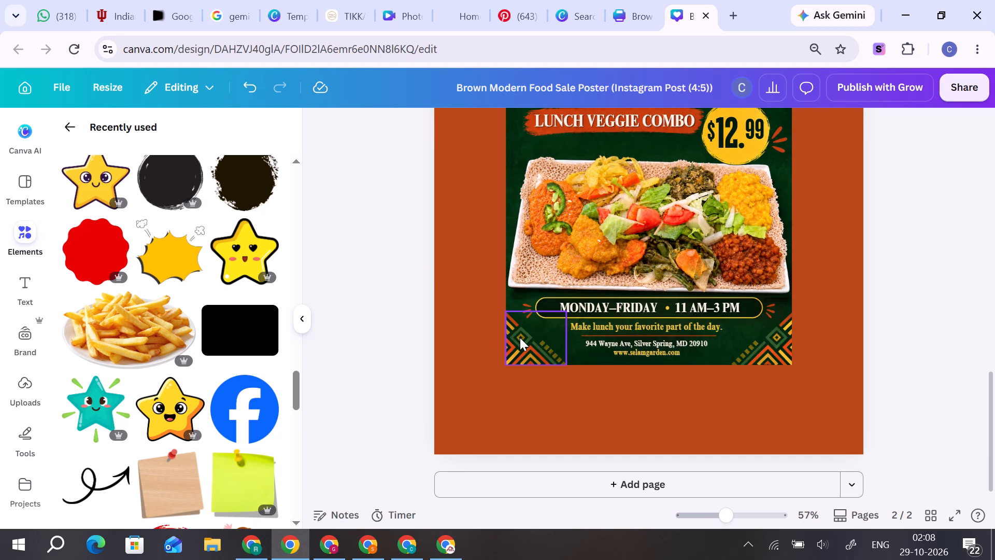
key(ctrl+c)
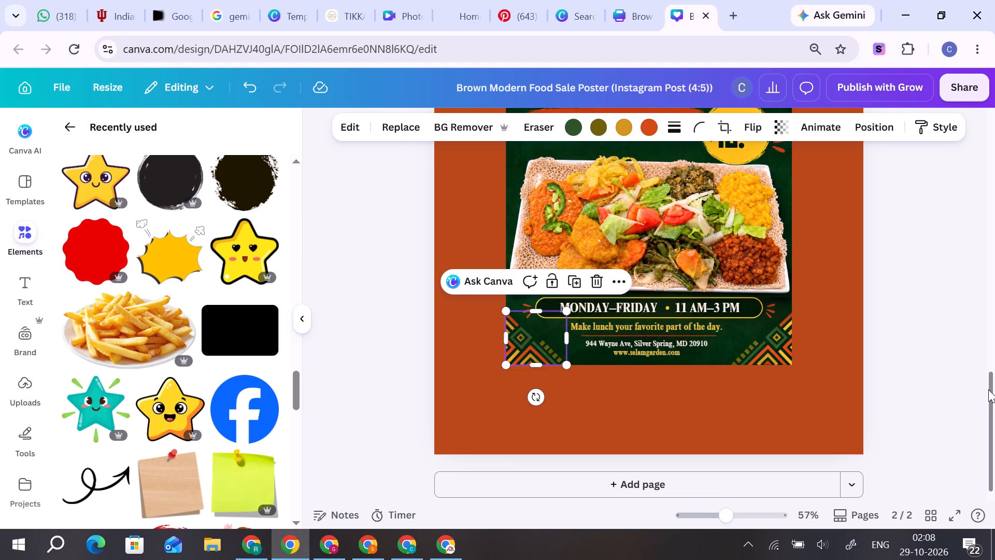
drag(991, 386, 992, 205)
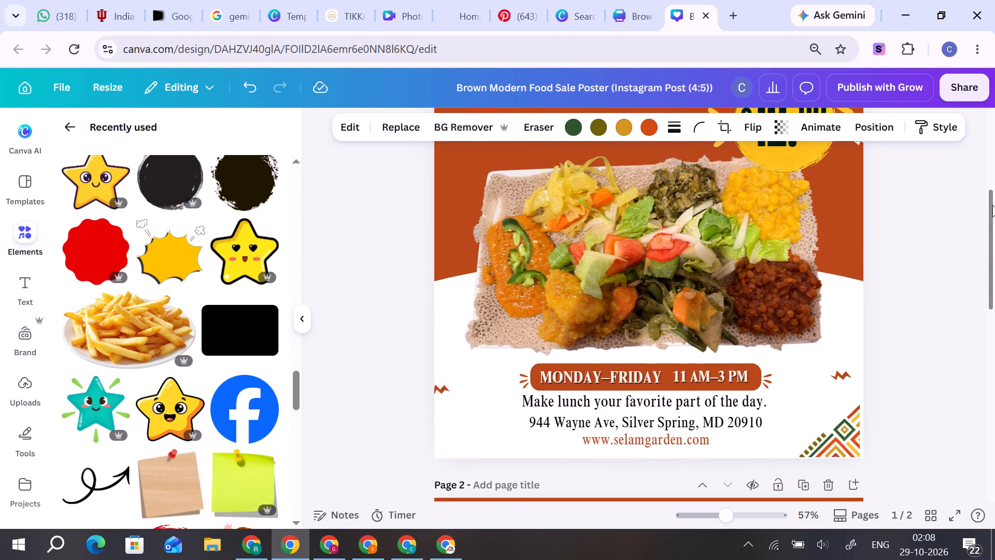
drag(992, 205, 993, 195)
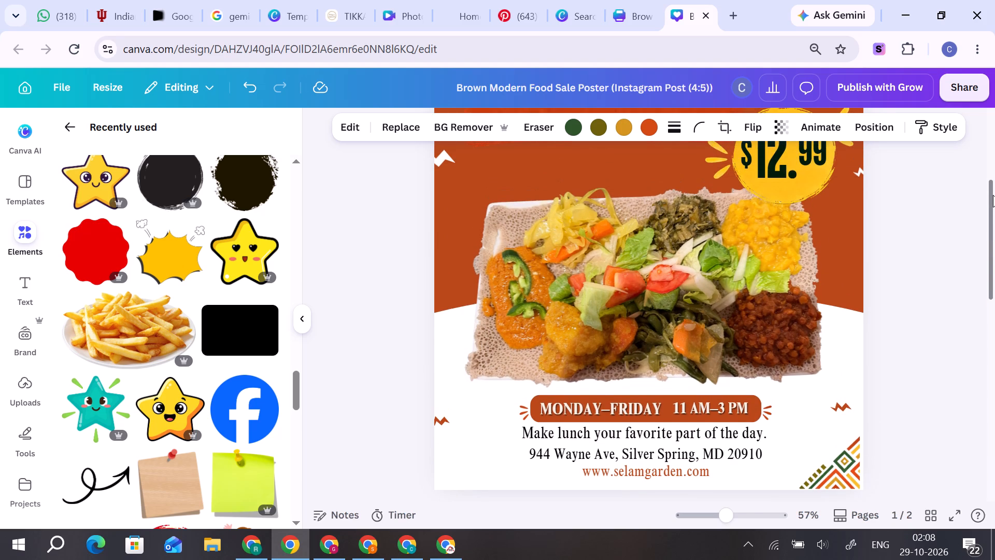
key(ctrl+v)
drag(523, 372, 475, 416)
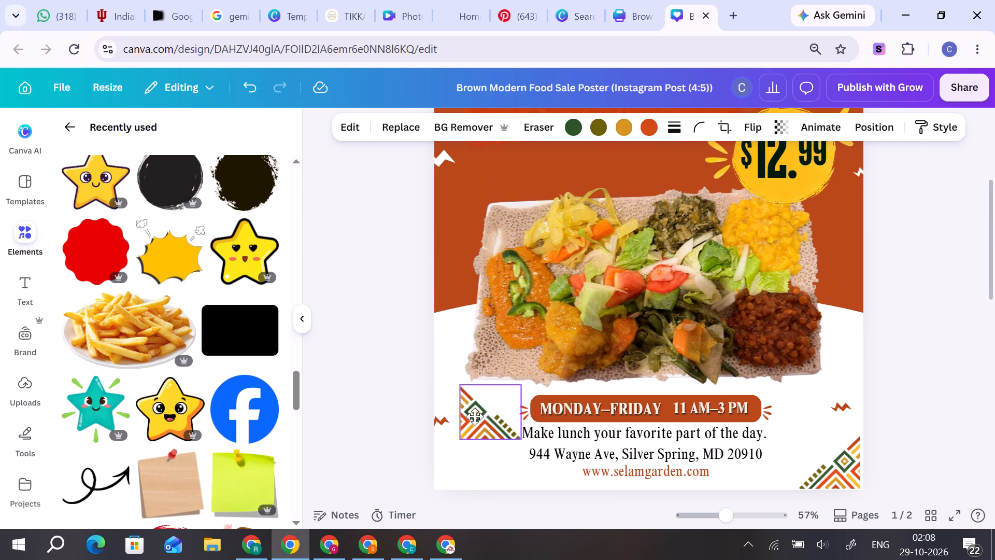
drag(475, 416, 453, 461)
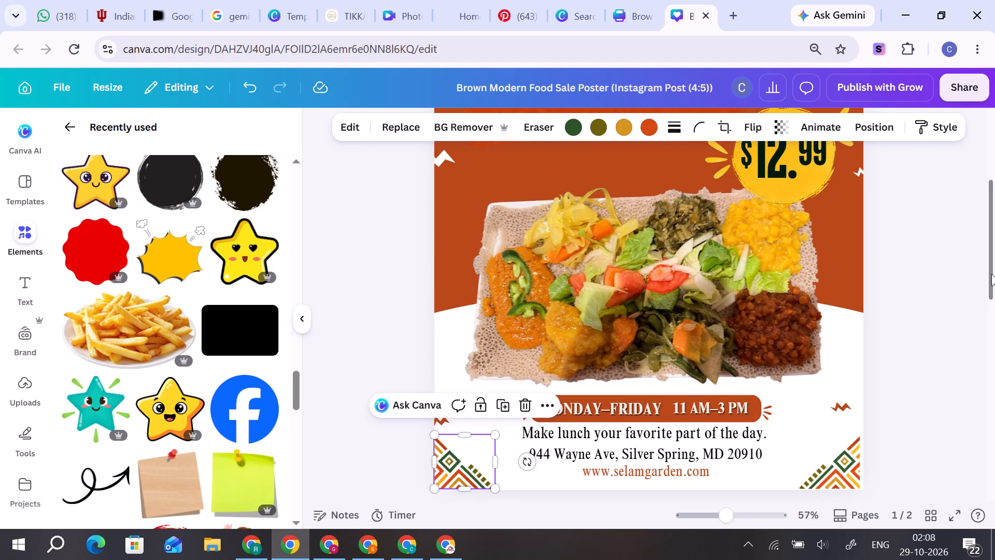
Replace the white zigzag in page 1's top-right corner with the geometric ornament copied from the page 2 poster's top-right corner.
drag(991, 274, 993, 408)
click(780, 212)
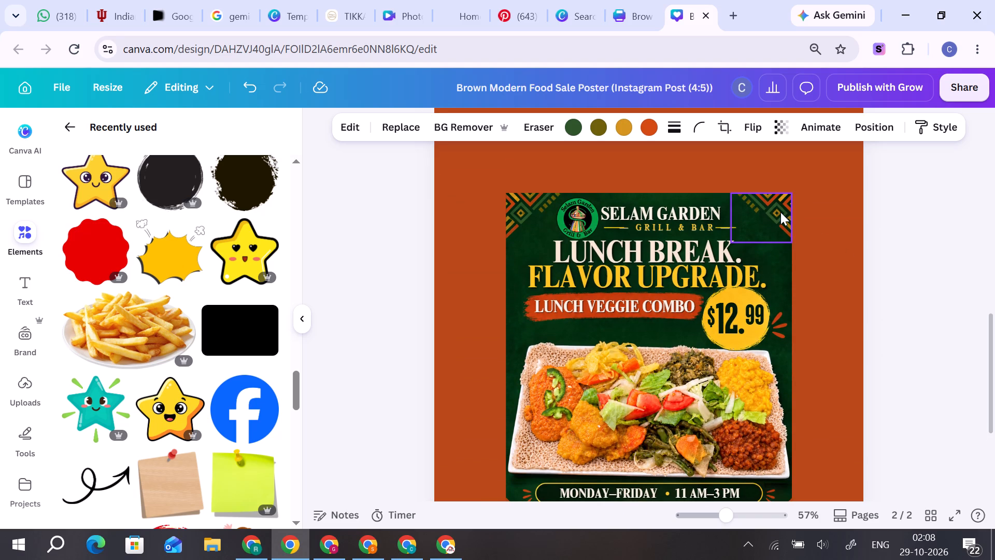
key(ctrl+c)
scroll(940, 263, up, 2)
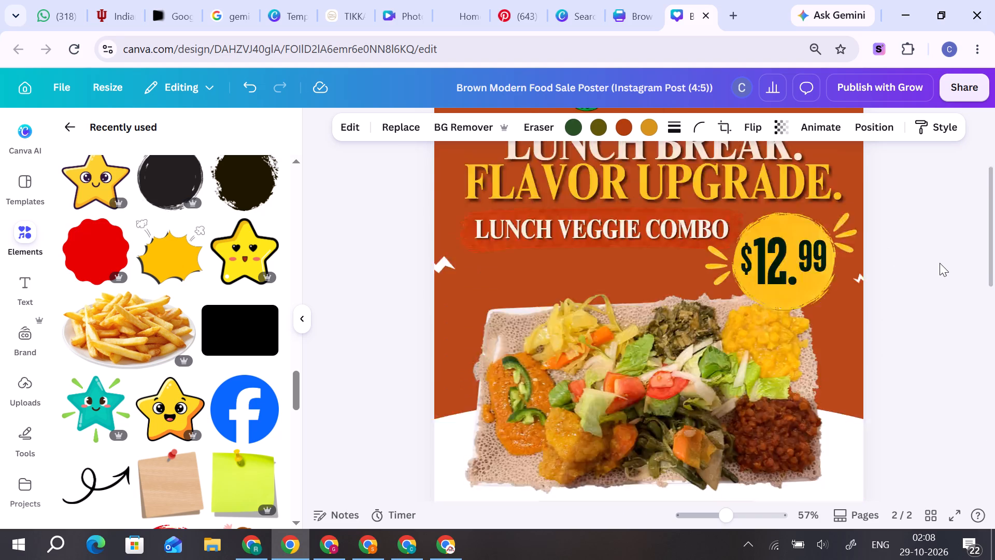
drag(849, 194, 850, 199)
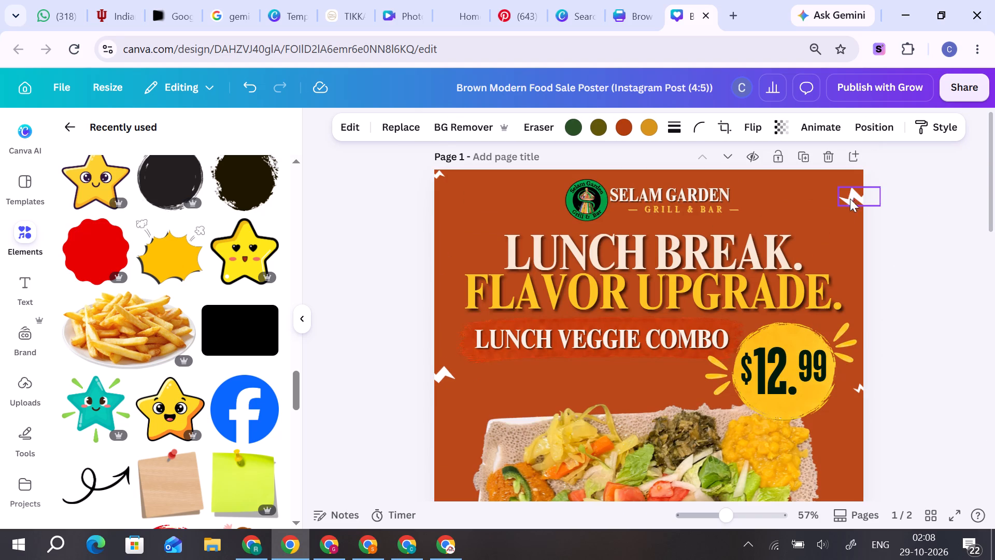
drag(850, 199, 847, 235)
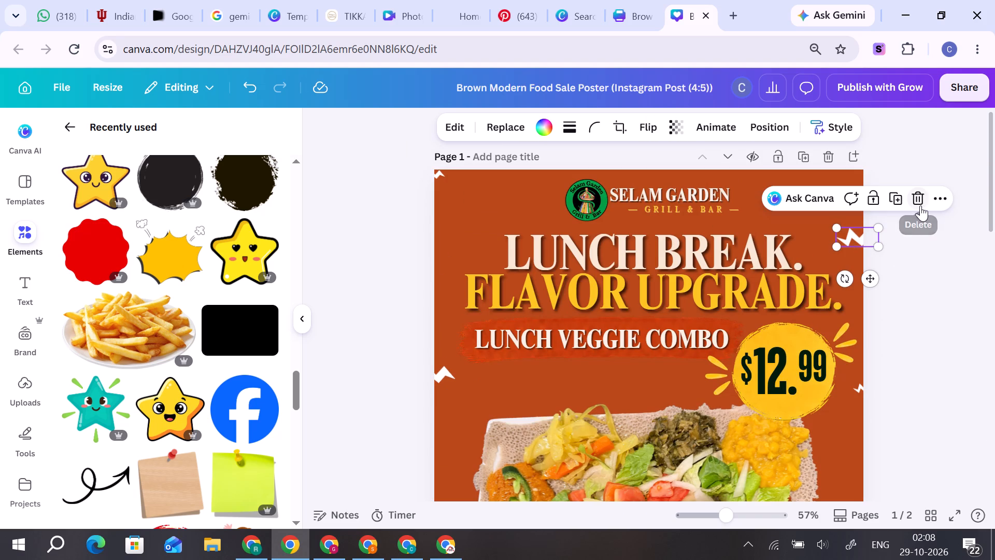
click(918, 205)
key(ctrl+v)
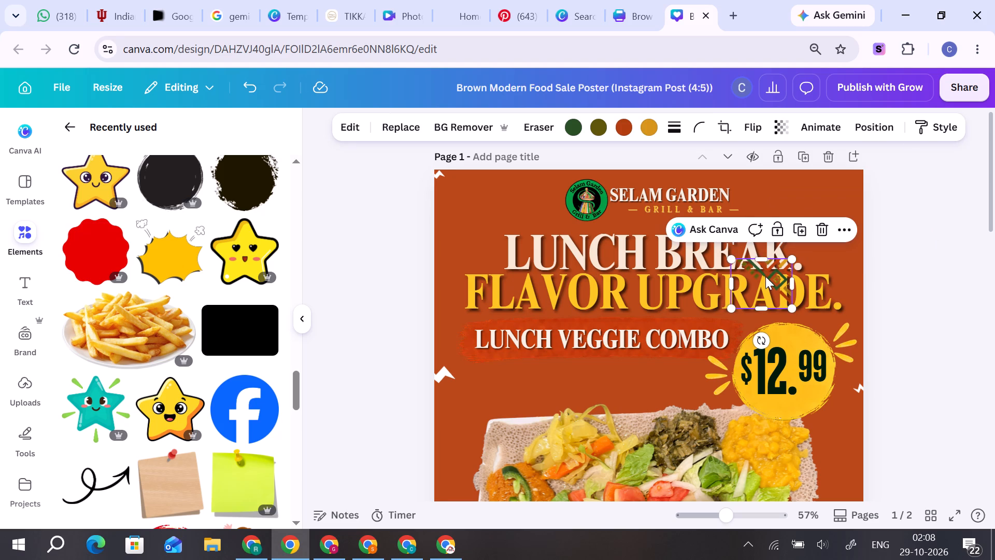
drag(770, 278, 841, 190)
click(962, 226)
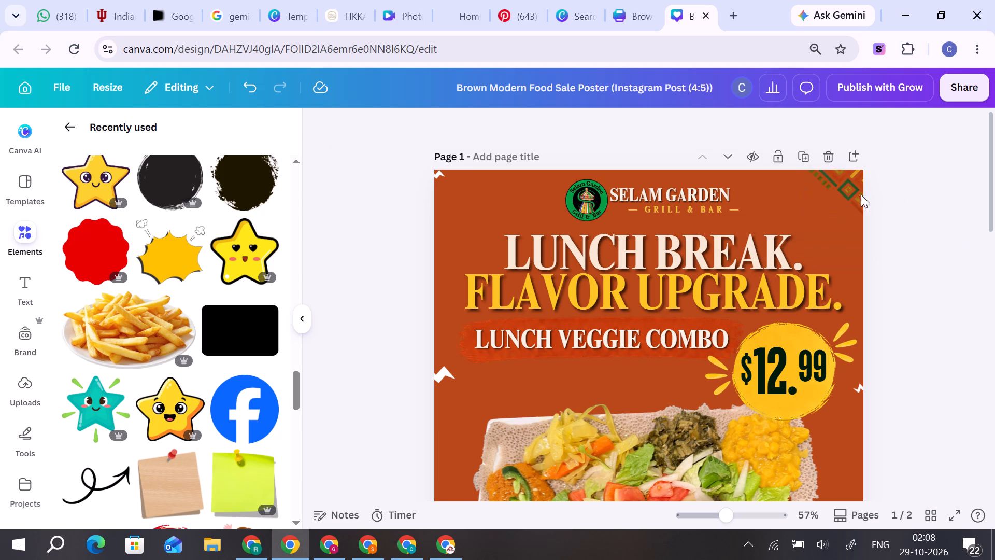
Copy the geometric ornament from the page 2 poster's top-left corner into page 1's top-left corner.
scroll(536, 314, down, 4)
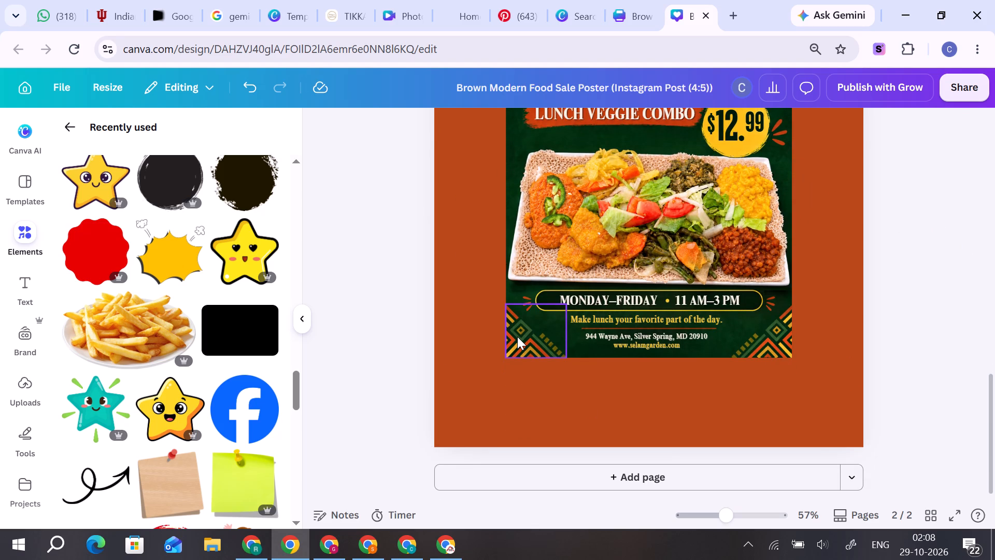
click(517, 337)
scroll(584, 349, up, 1)
click(528, 395)
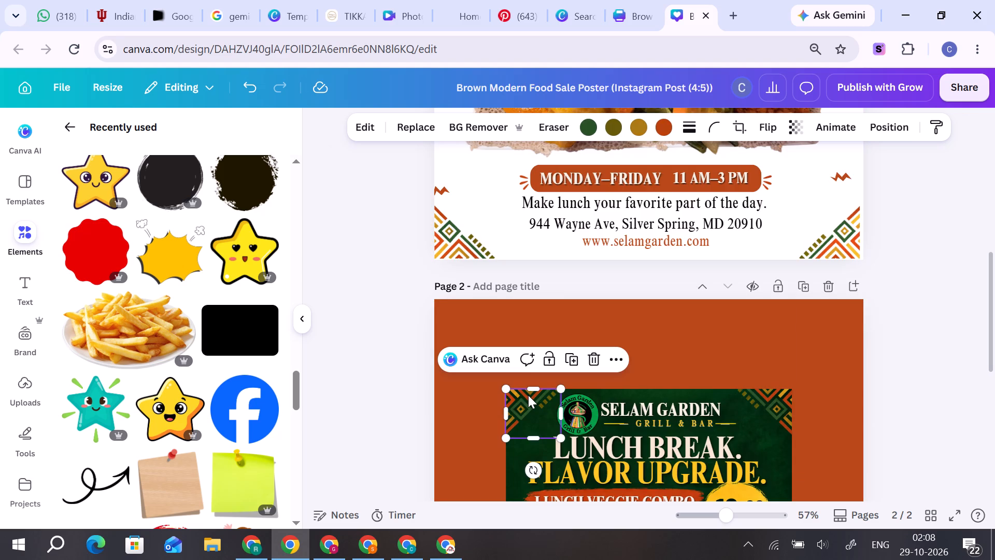
key(ctrl+c)
scroll(780, 315, up, 3)
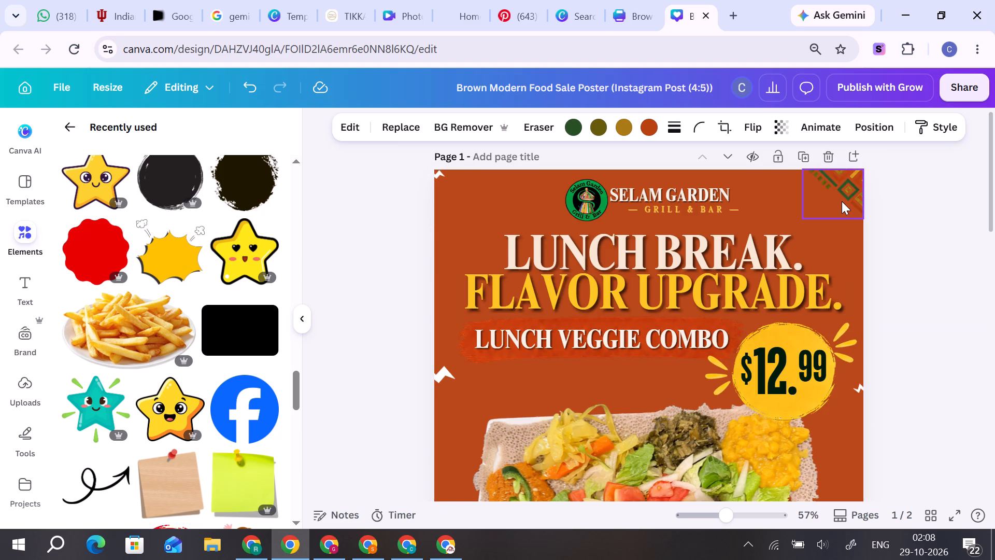
key(ctrl+v)
drag(538, 281, 521, 259)
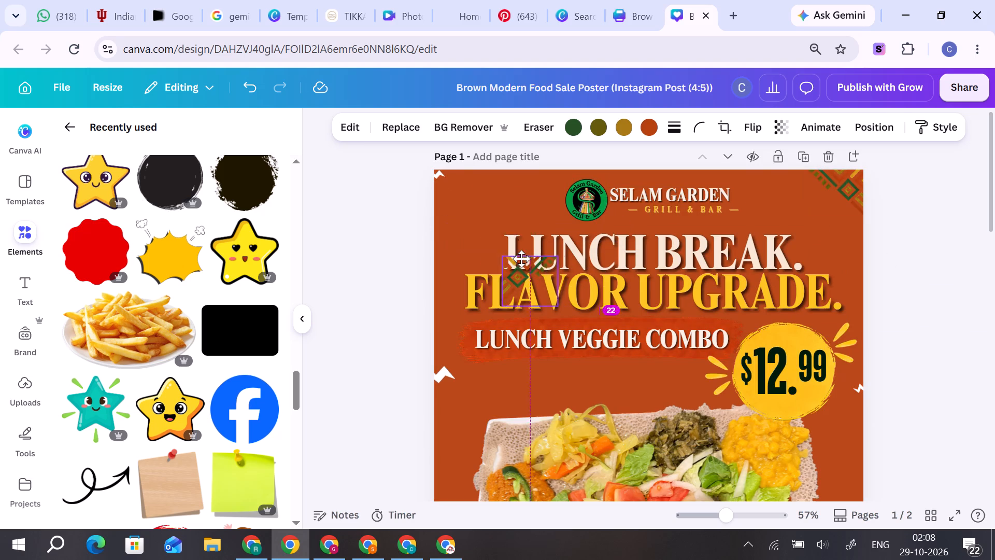
drag(521, 259, 463, 185)
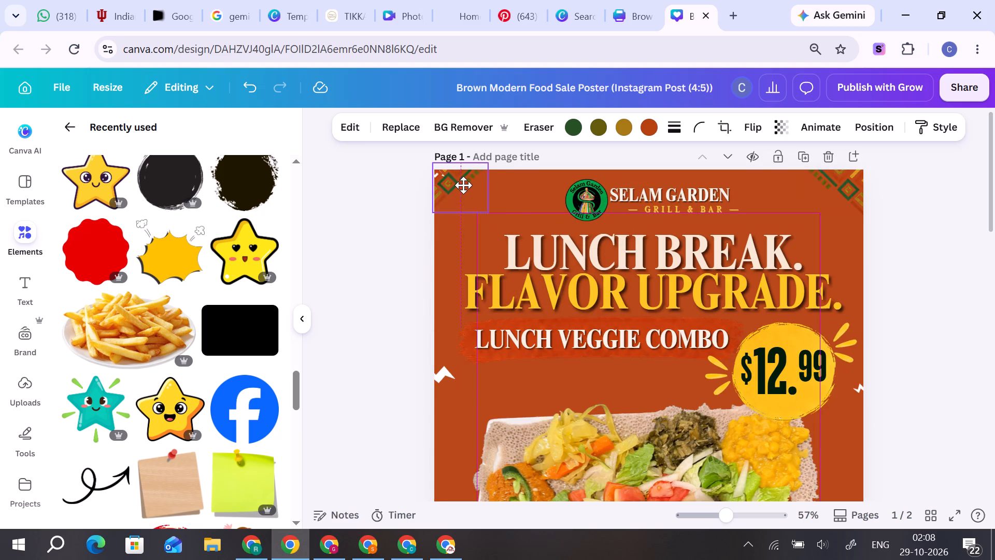
drag(463, 185, 466, 189)
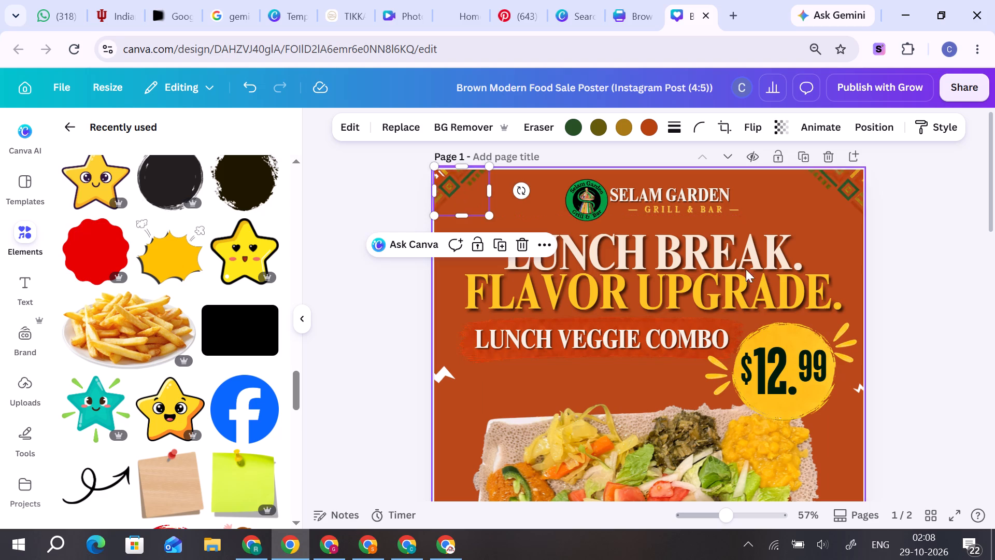
click(951, 287)
Adjust the food platter photo on page 1, setting Brightness to 14 and slightly raising one further image adjustment.
scroll(951, 287, down, 1)
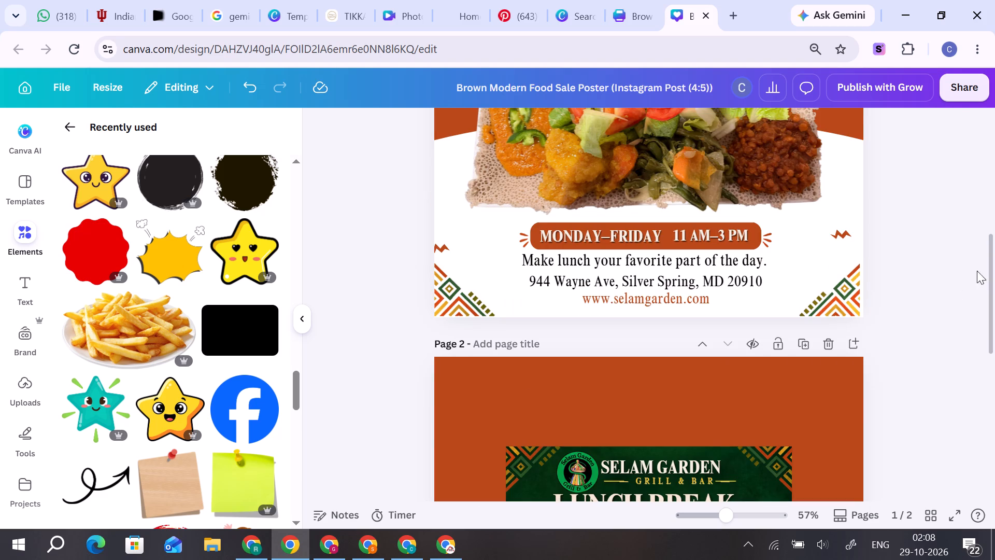
drag(989, 275, 988, 222)
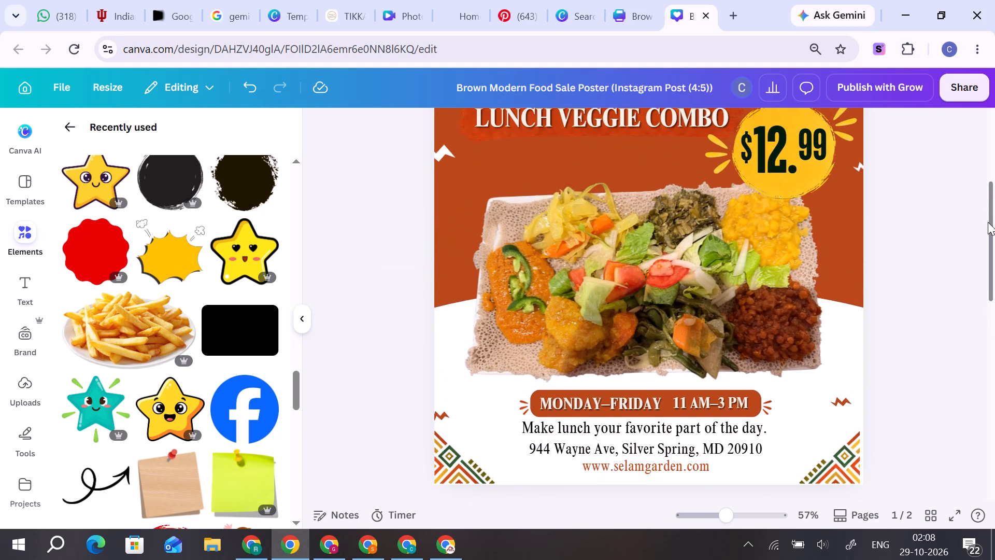
drag(988, 222, 984, 212)
click(686, 320)
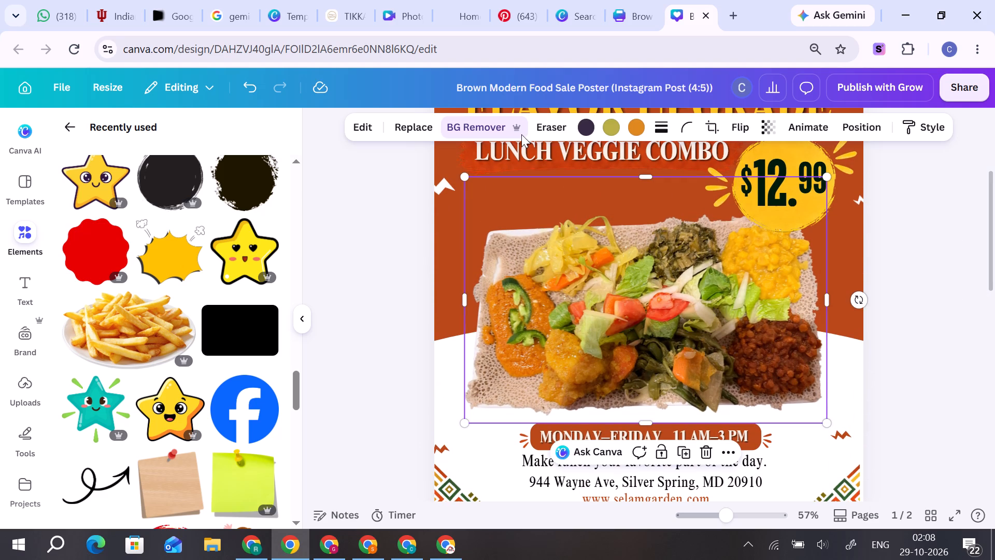
click(368, 134)
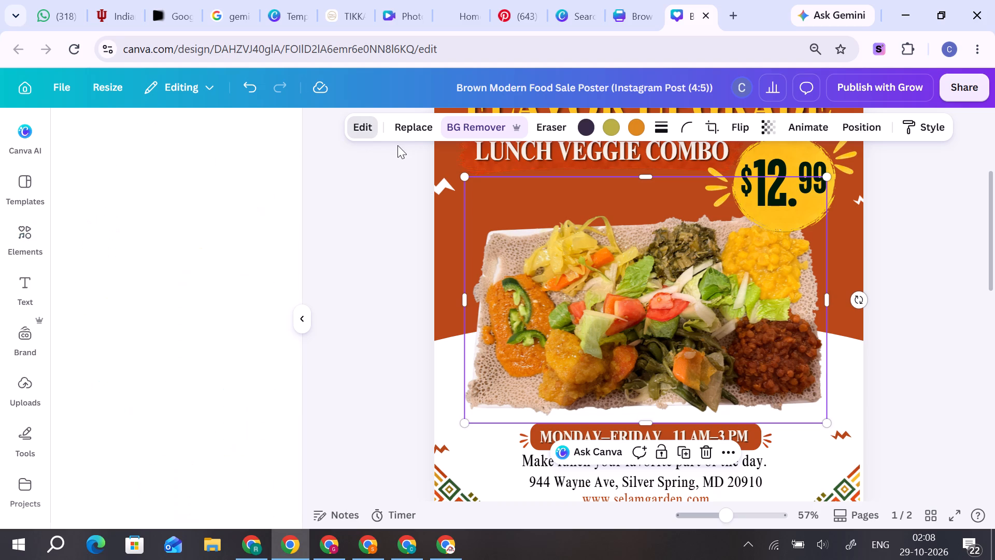
click(91, 283)
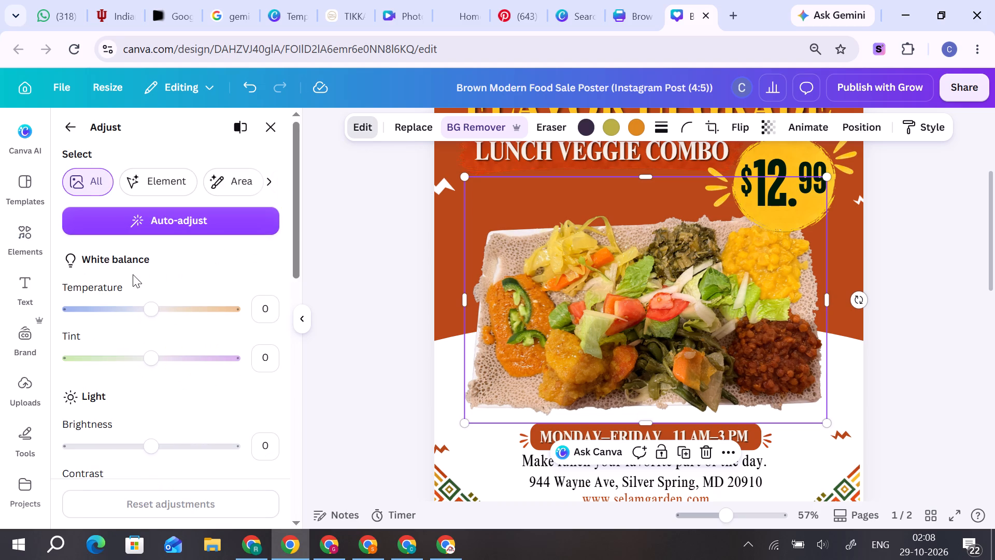
scroll(163, 355, down, 1)
scroll(165, 345, up, 1)
drag(158, 443, 173, 444)
drag(152, 448, 163, 449)
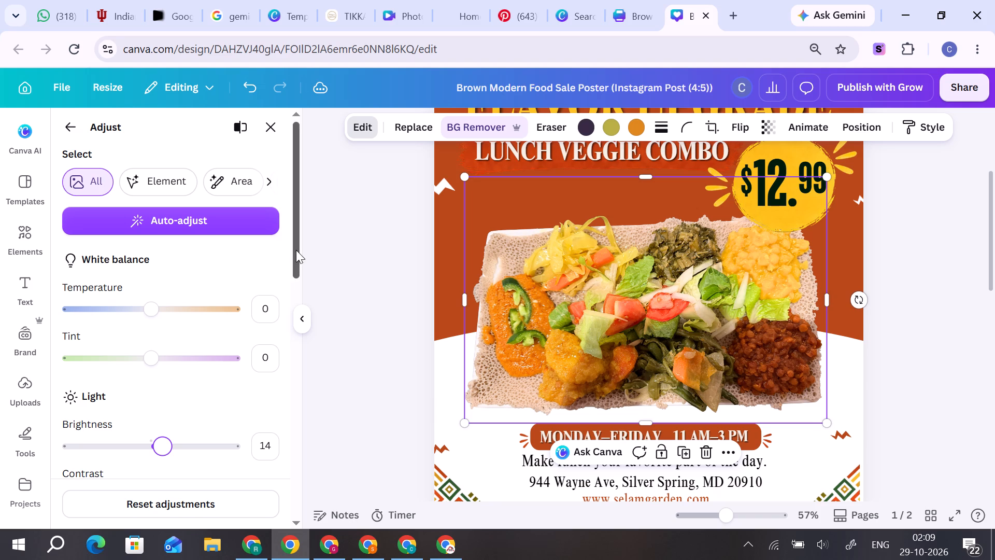
drag(296, 250, 291, 321)
drag(146, 312, 164, 314)
click(363, 279)
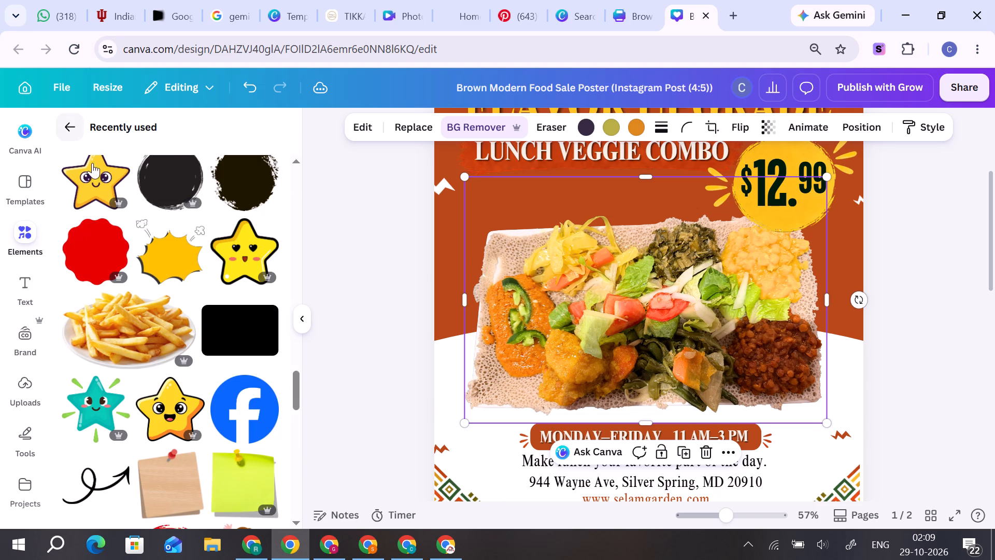
Search the graphic elements for "shadow" and add the soft-edged black rectangle shadow to page 1.
scroll(177, 265, up, 10)
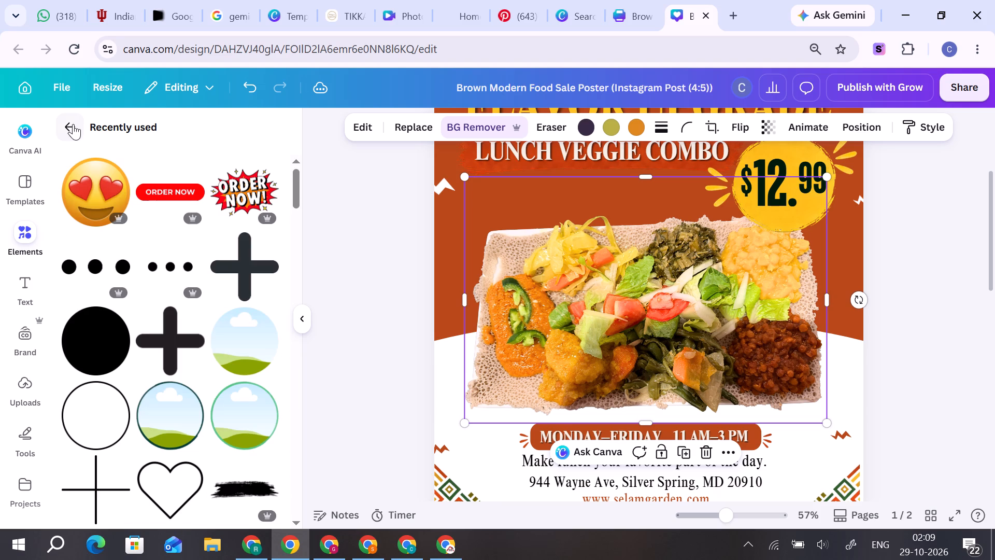
click(67, 124)
click(152, 132)
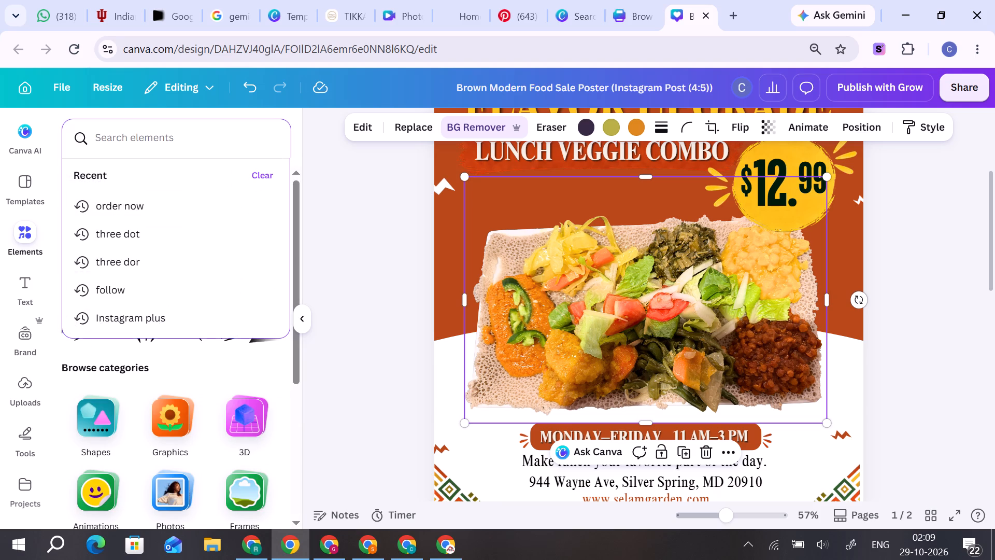
text(shadow)
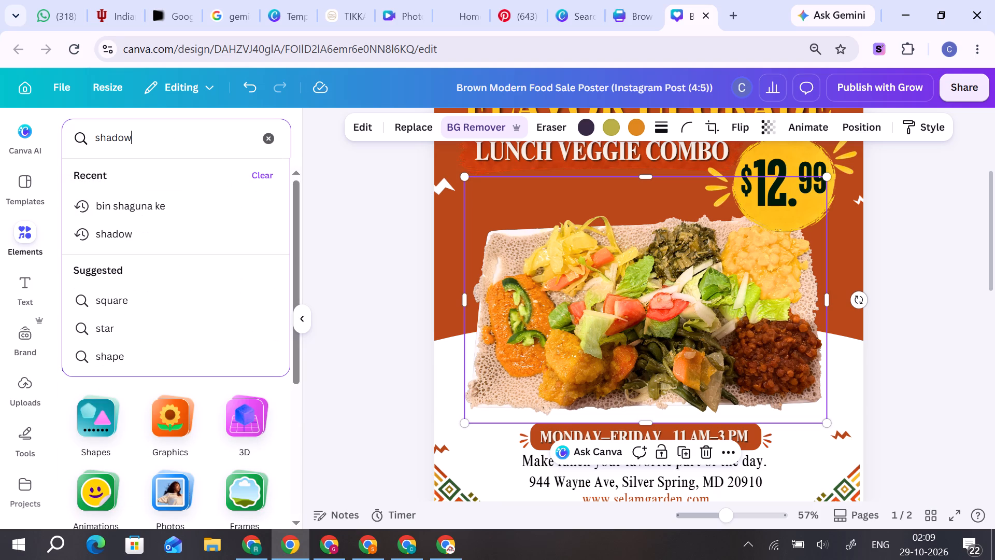
key(Return)
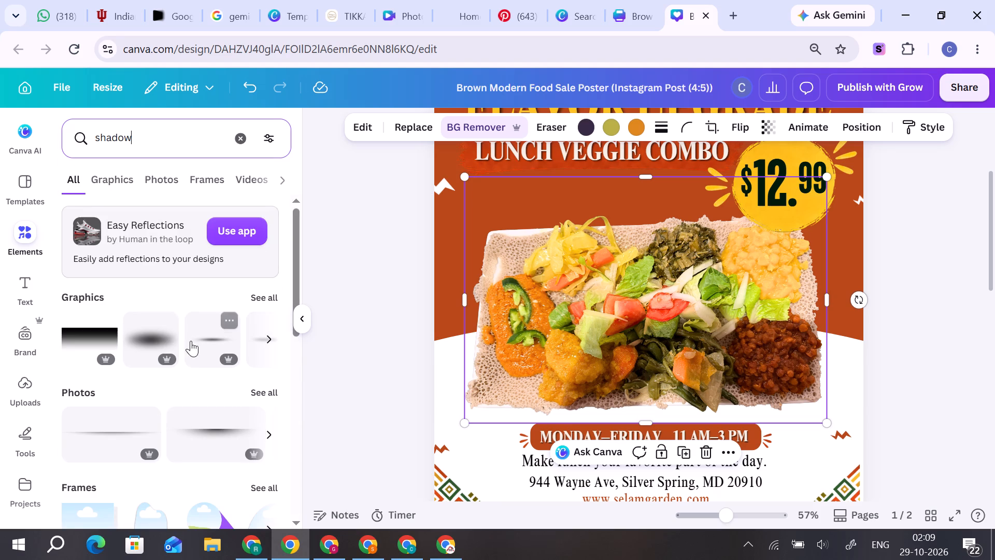
click(268, 301)
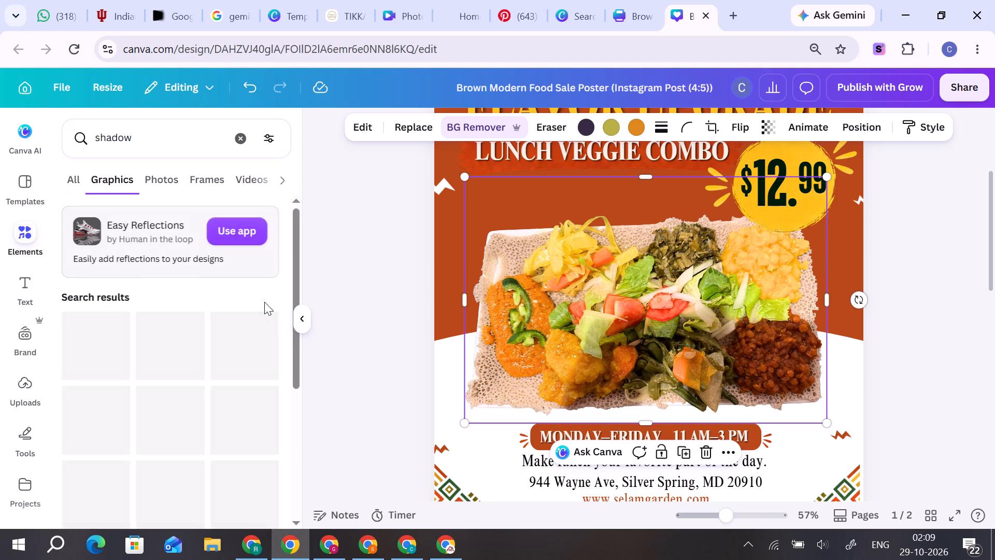
scroll(191, 426, down, 1)
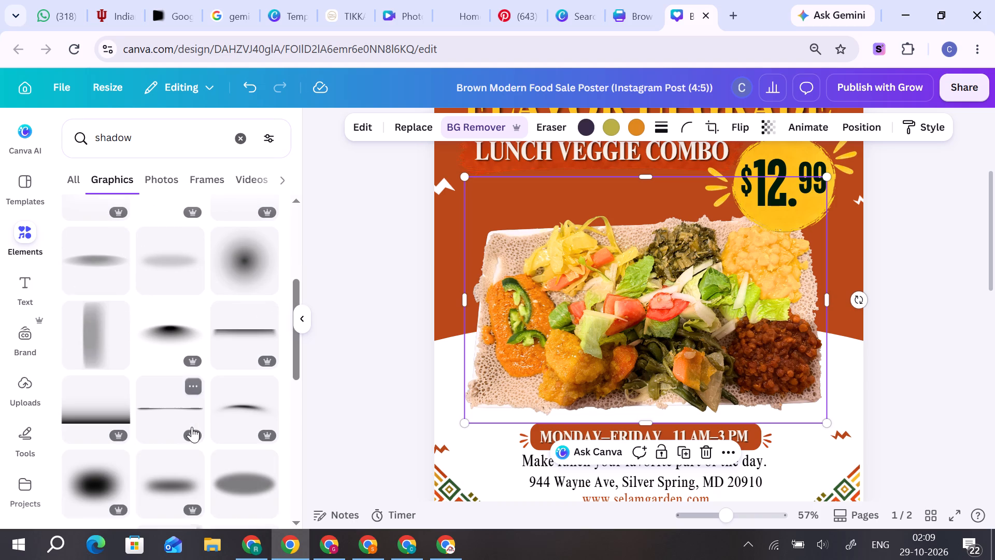
scroll(196, 428, down, 1)
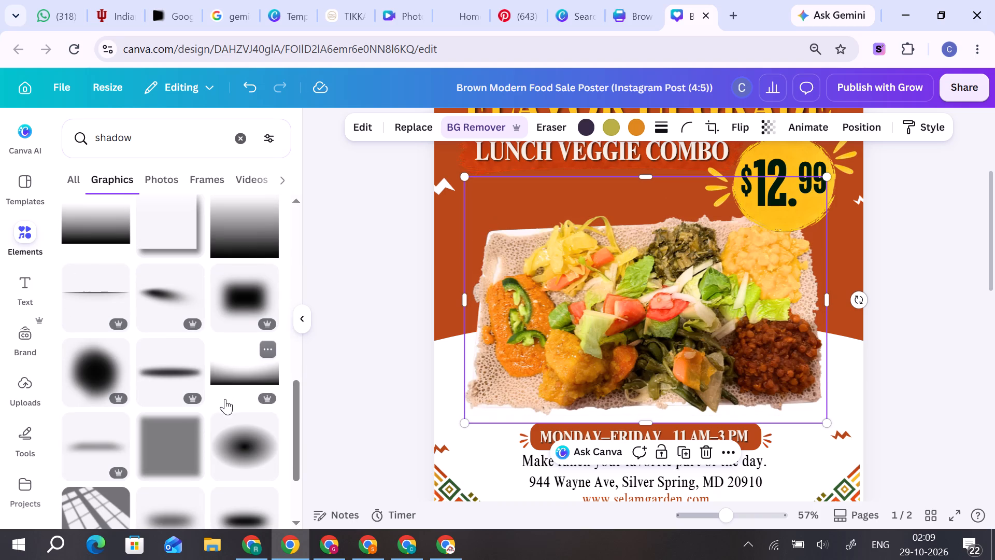
scroll(217, 459, down, 1)
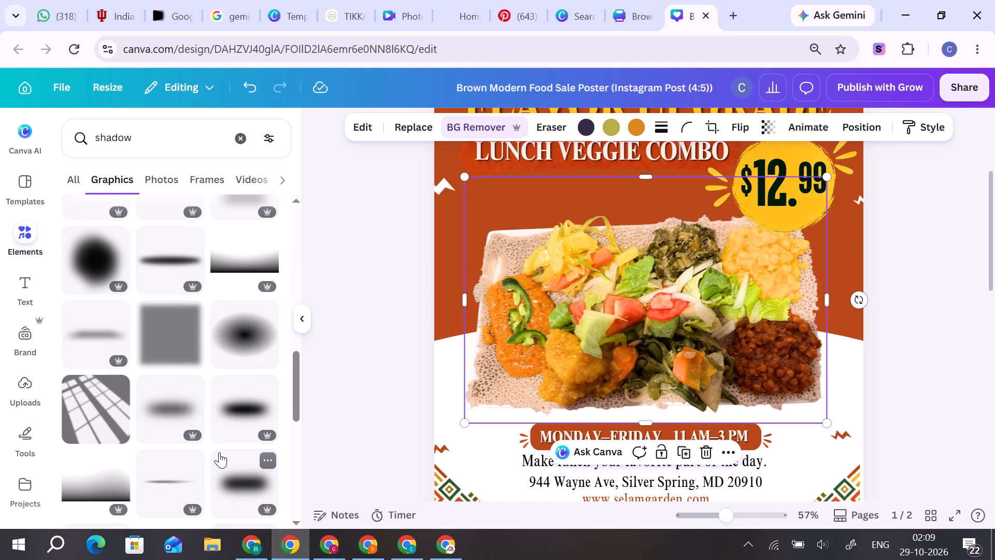
scroll(219, 452, down, 1)
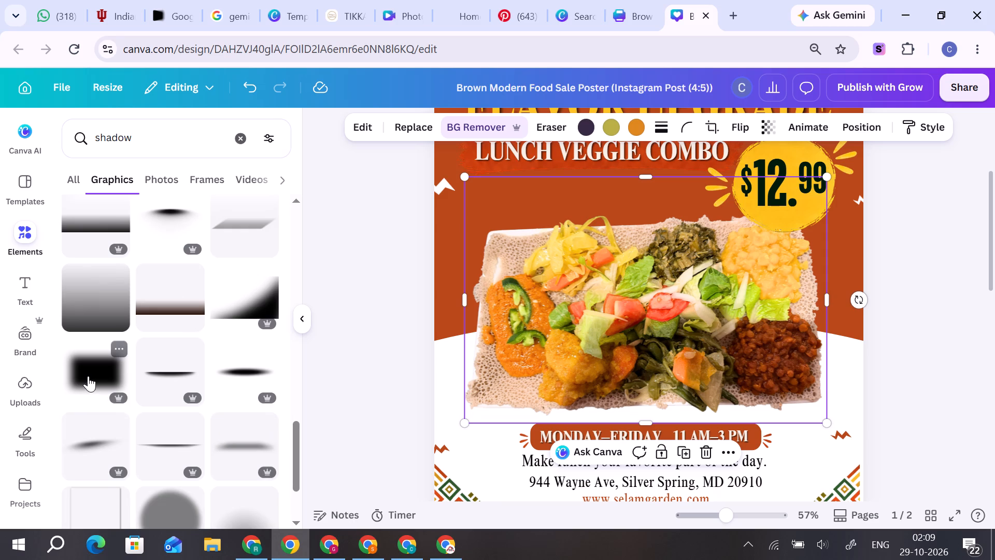
click(88, 376)
Enlarge the black shadow to nearly the poster's width and position it over the food platter photo.
drag(663, 247, 550, 334)
drag(618, 390, 835, 426)
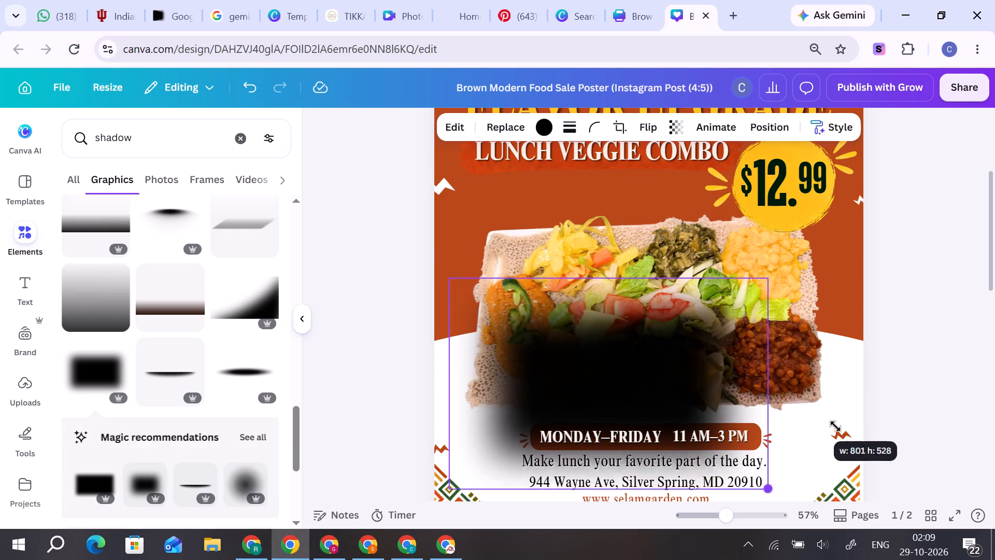
drag(835, 426, 884, 455)
drag(710, 420, 696, 333)
Send the black shadow backward in the layer order until it sits behind the food platter photo.
key(ctrl+bracketleft)
key(ctrl+bracketleft)
key(ctrl+bracketleft)
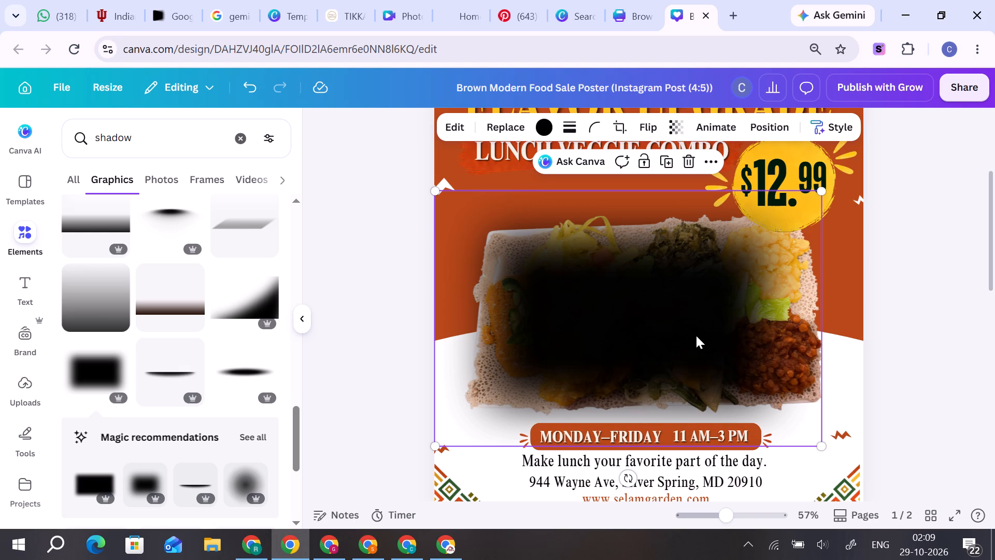
key(ctrl+bracketleft)
key(ctrl+bracketleft)
click(924, 303)
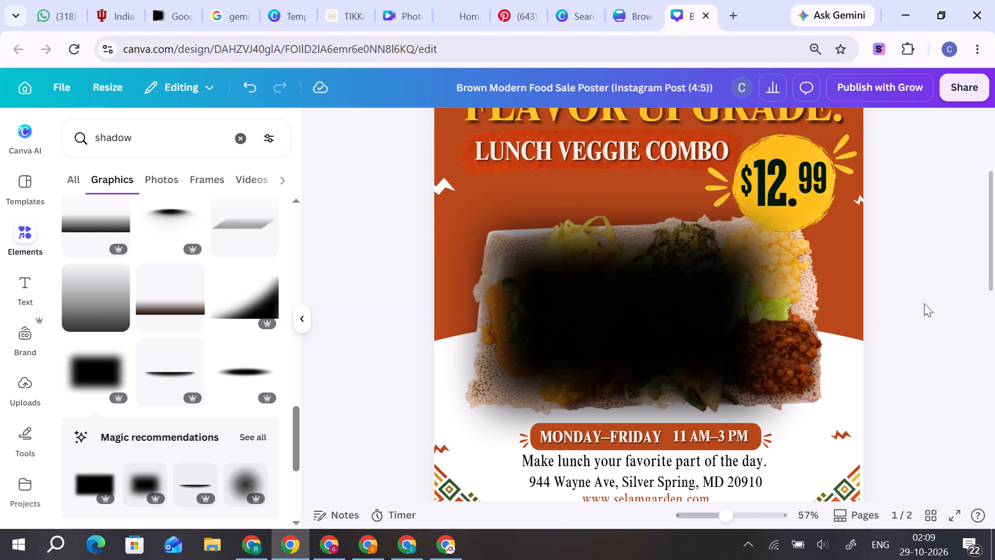
click(685, 316)
key(ctrl+bracketleft)
key(ctrl+bracketleft)
key(ctrl+bracketleft)
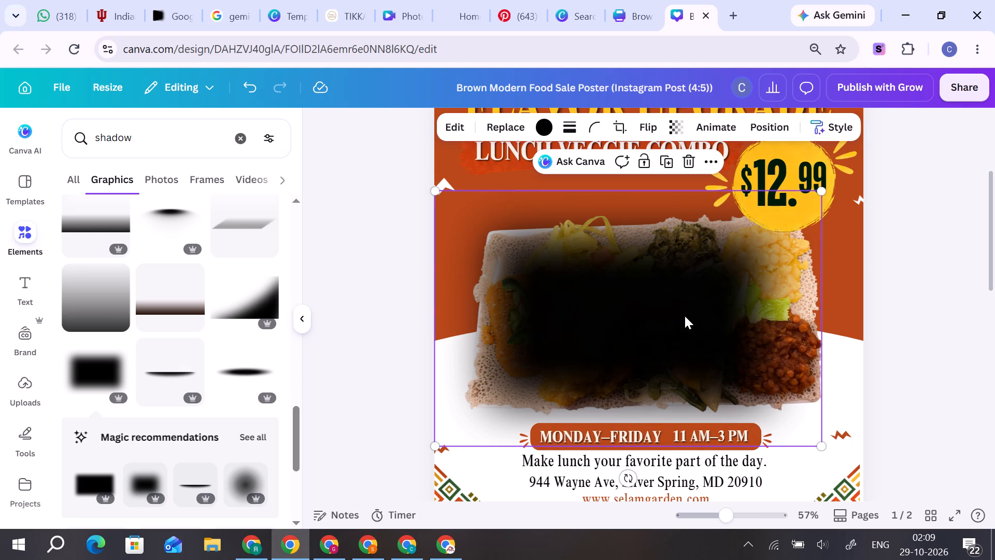
key(ctrl+bracketleft)
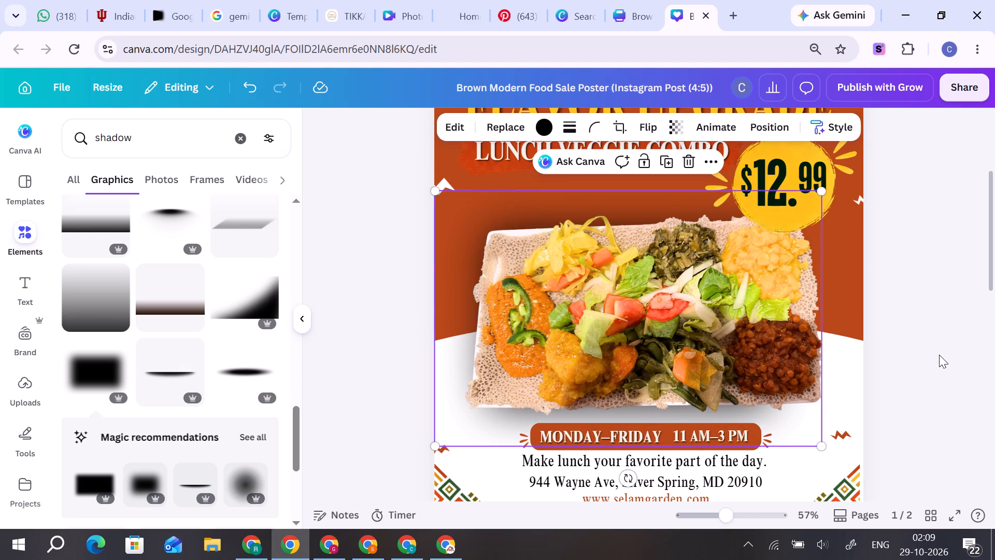
click(939, 355)
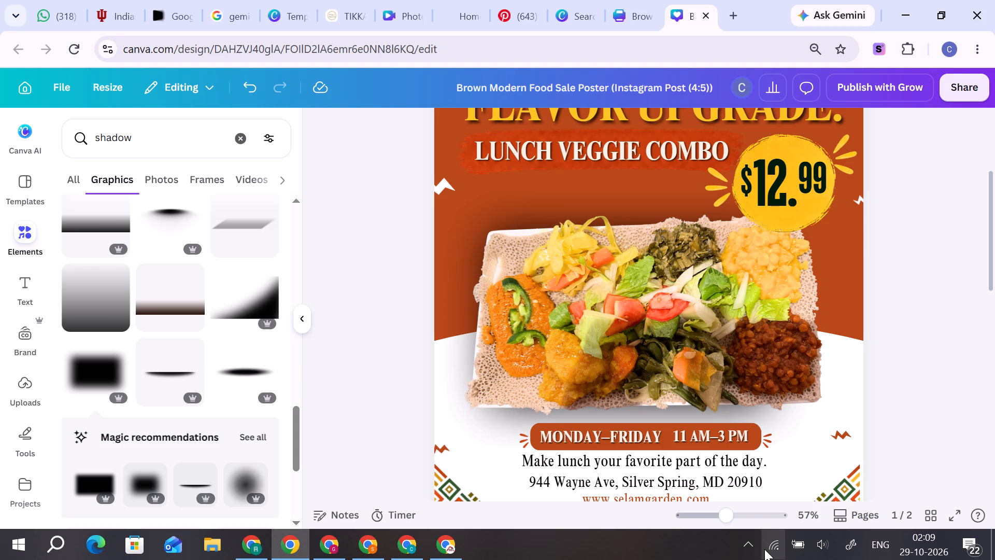
Set up a PNG download of the poster design and increase the export size multiplier.
drag(730, 518, 714, 517)
click(714, 517)
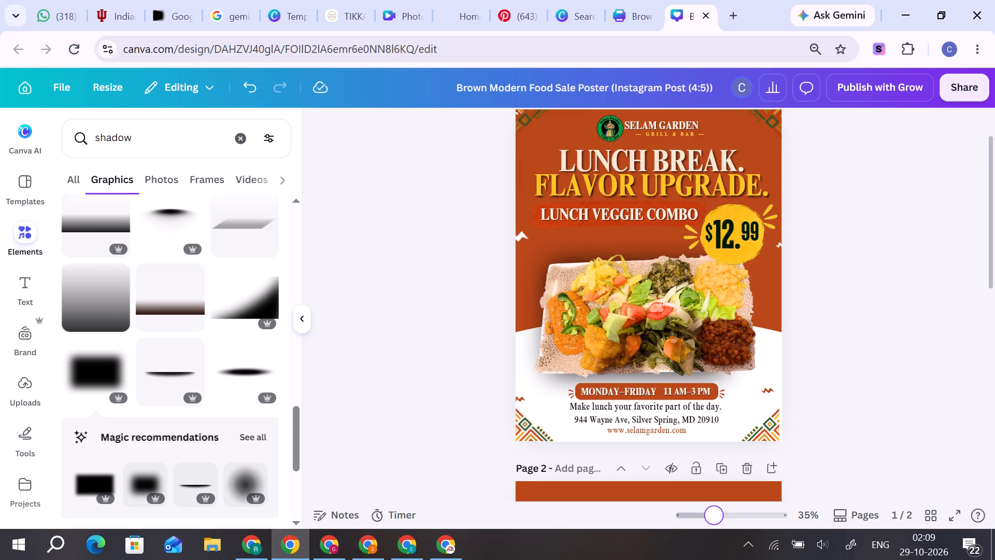
scroll(850, 329, up, 1)
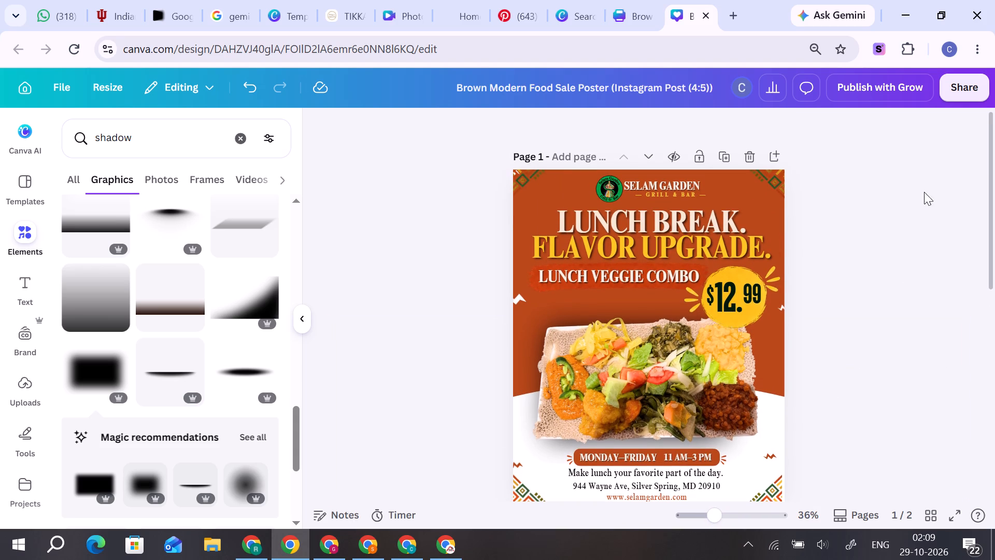
click(961, 93)
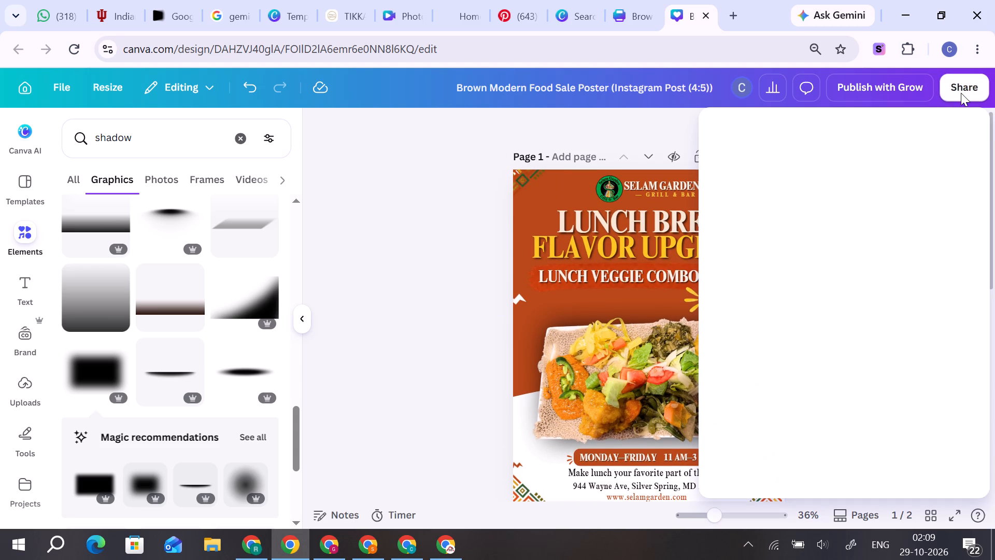
click(748, 421)
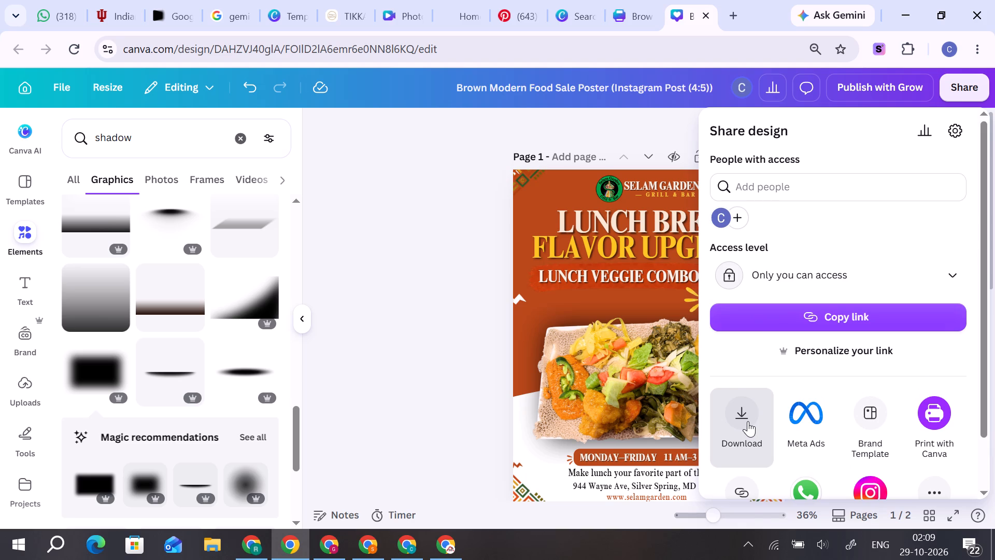
drag(759, 242, 880, 244)
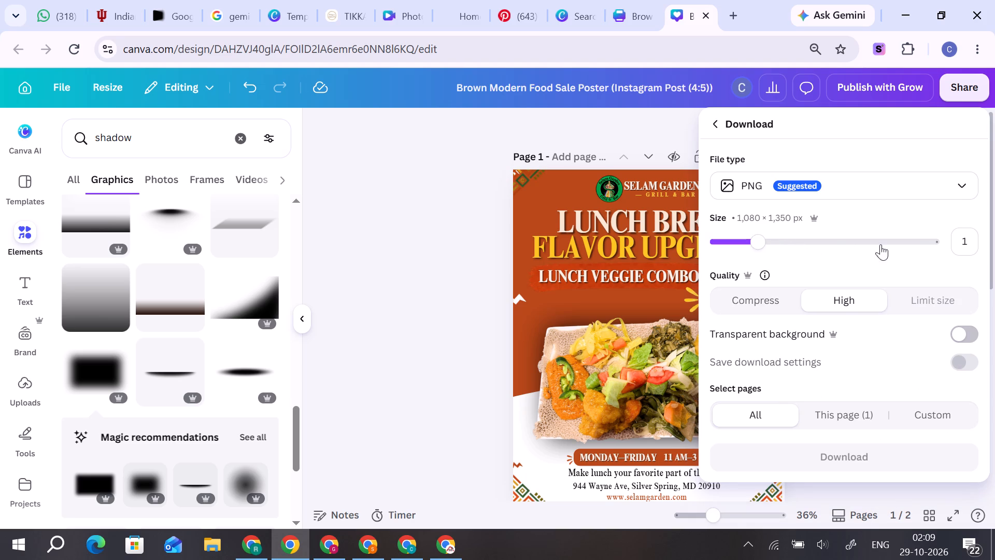
Raise the PNG export size multiplier to 3.125, for a 3,375 × 4,219 px image, and leave the download settings.
drag(880, 244, 945, 242)
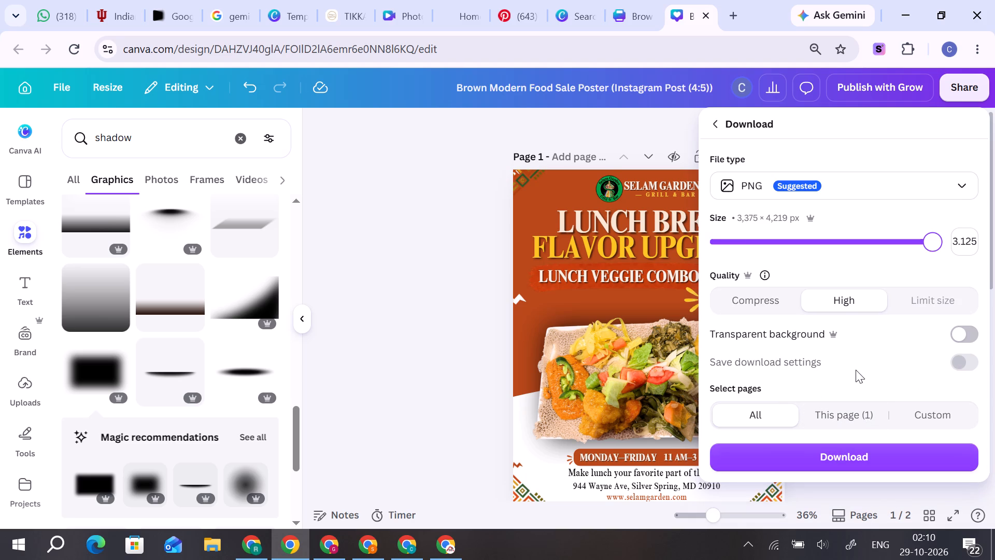
click(351, 242)
Delete page 2, which holds the green Selam Garden reference flyer on the orange-brown background.
scroll(833, 410, down, 1)
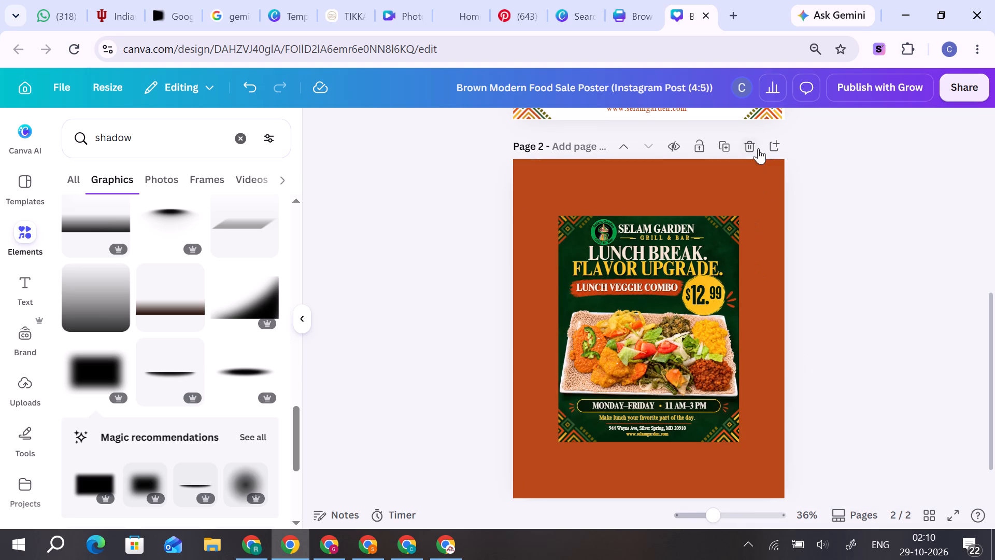
click(752, 146)
Download the remaining poster page as a PNG, keeping the enlarged export size and high quality.
click(967, 92)
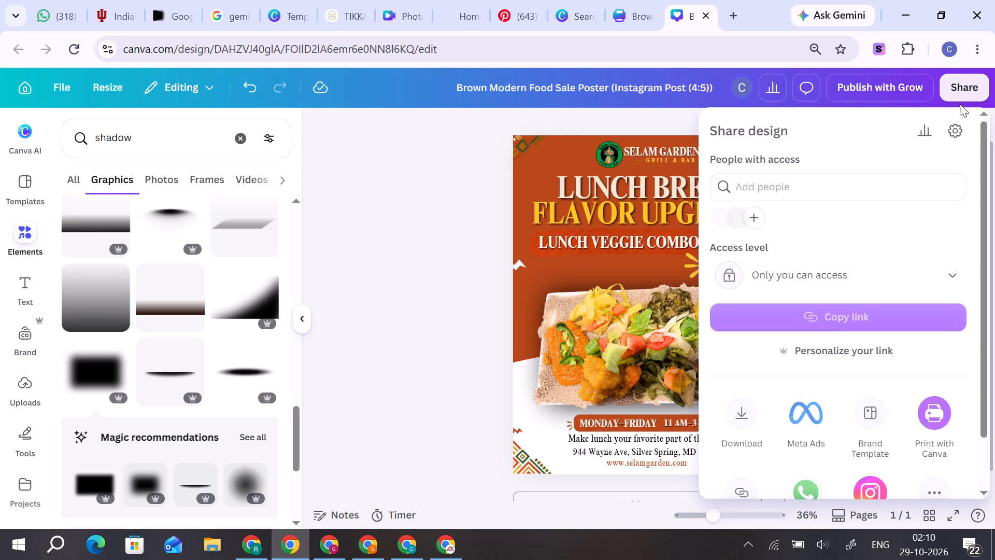
click(735, 415)
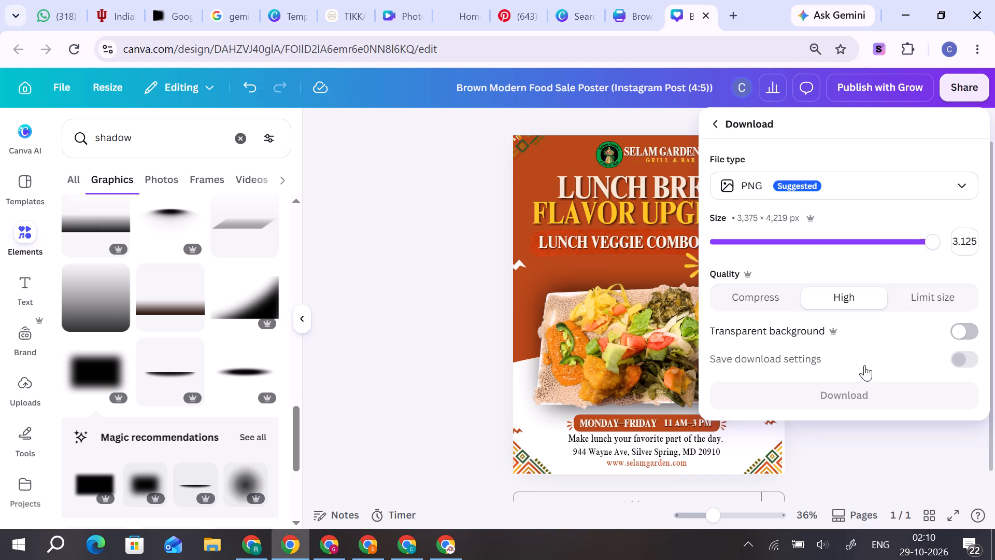
click(857, 397)
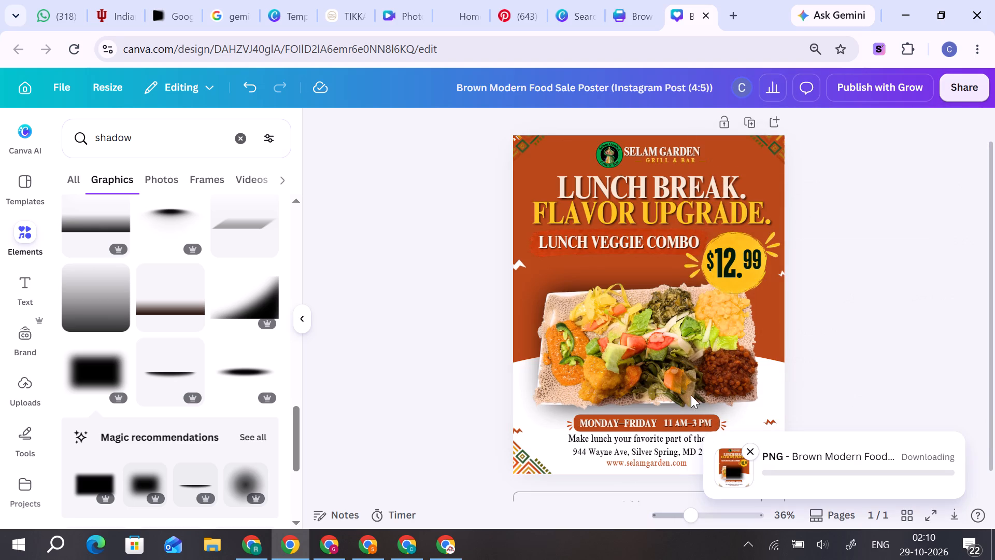